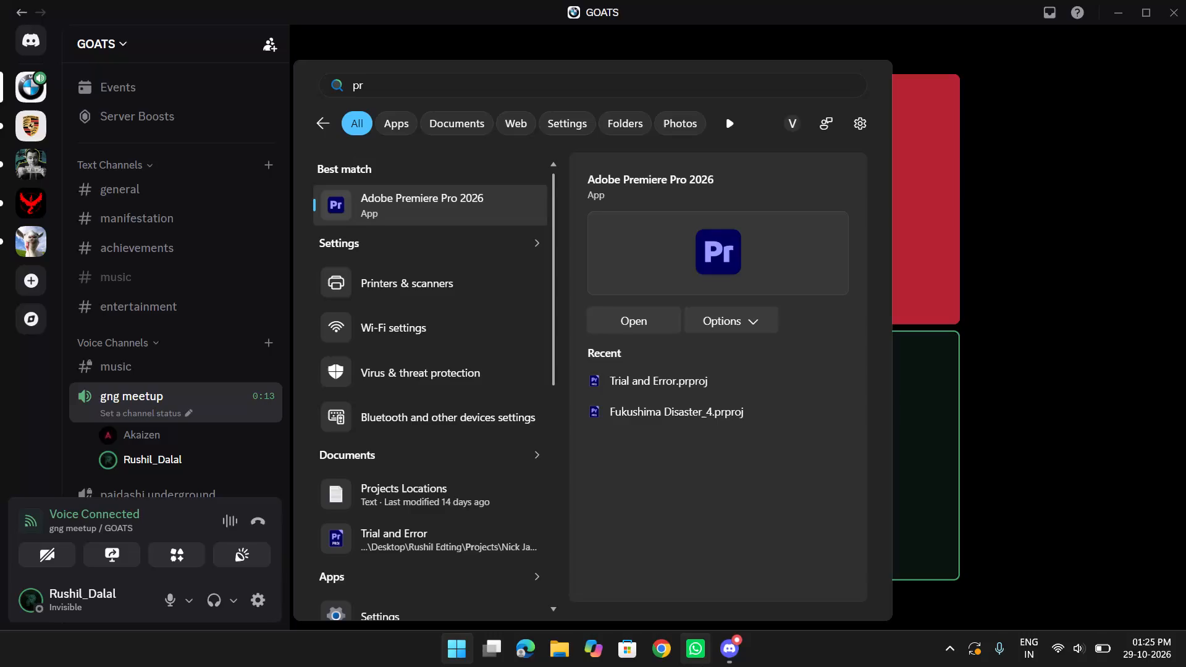
Launch Adobe Premiere Pro 2026.
key("Return")
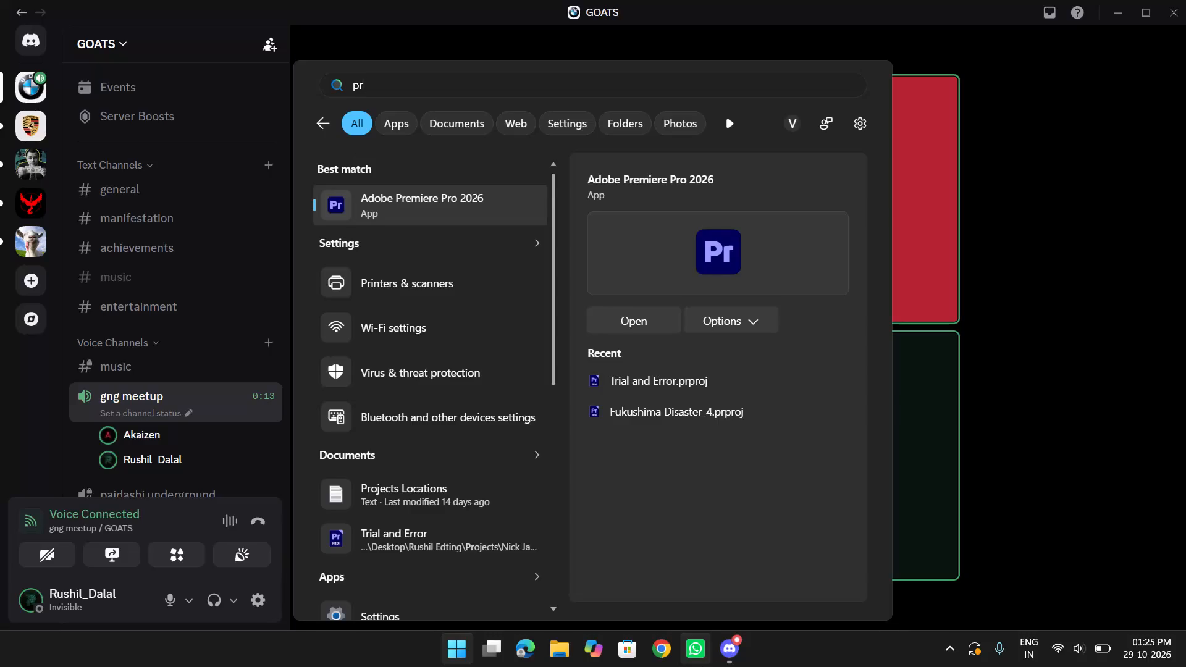
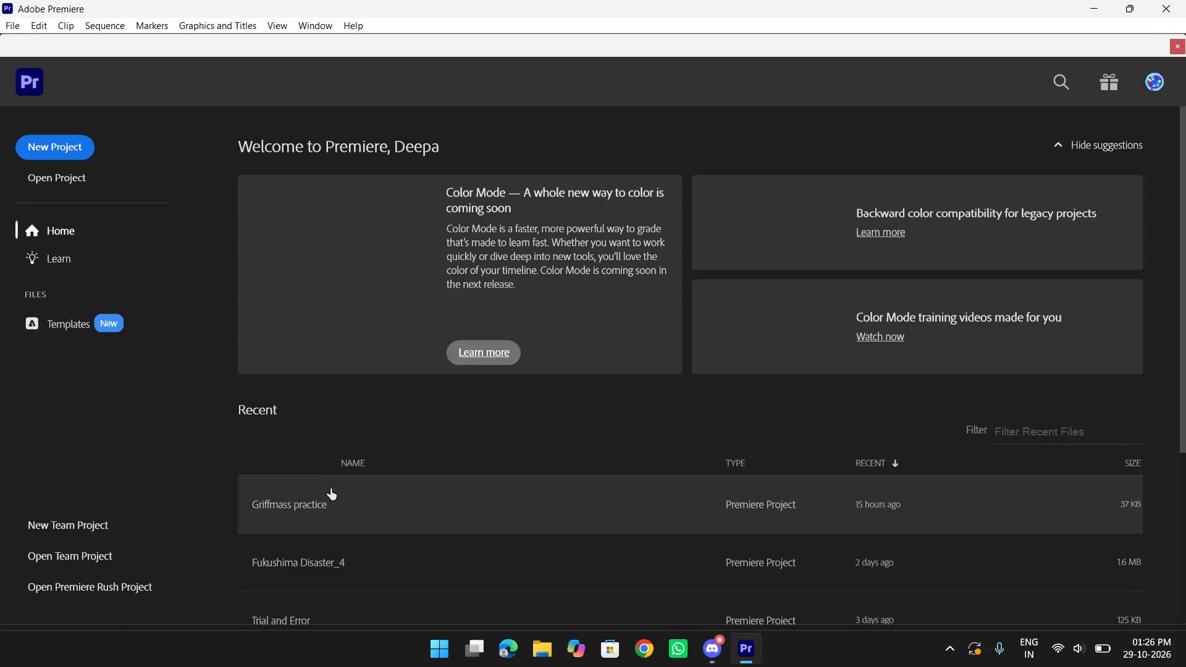
Open the recent project Griffmass practice.
left_click(344, 508)
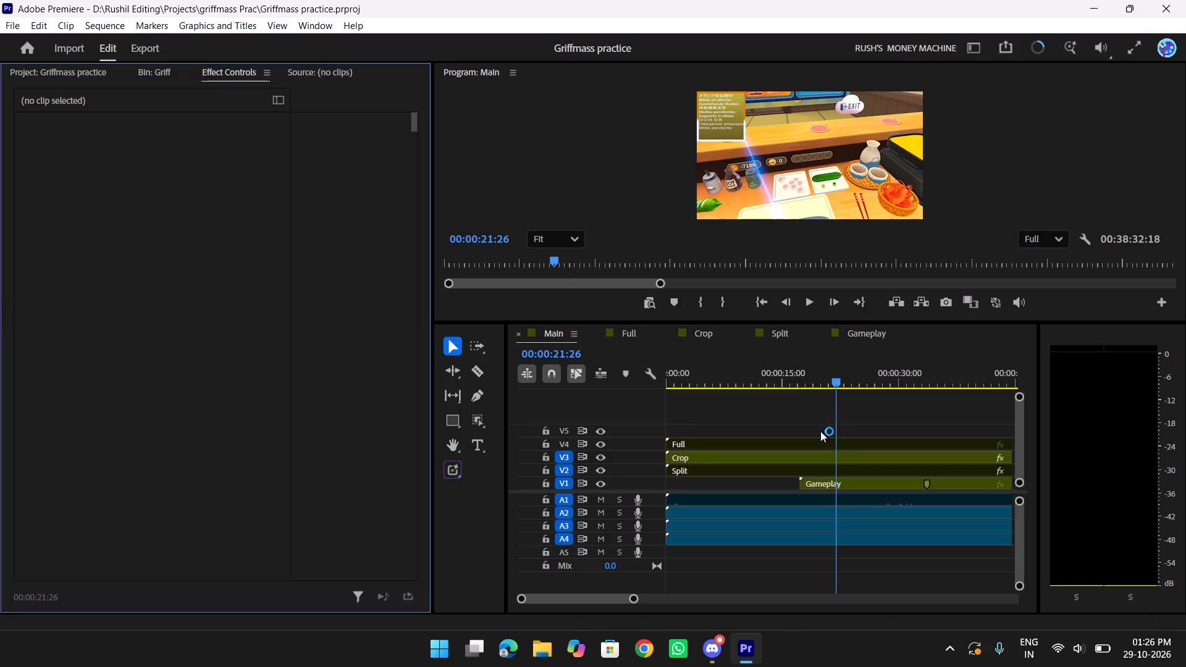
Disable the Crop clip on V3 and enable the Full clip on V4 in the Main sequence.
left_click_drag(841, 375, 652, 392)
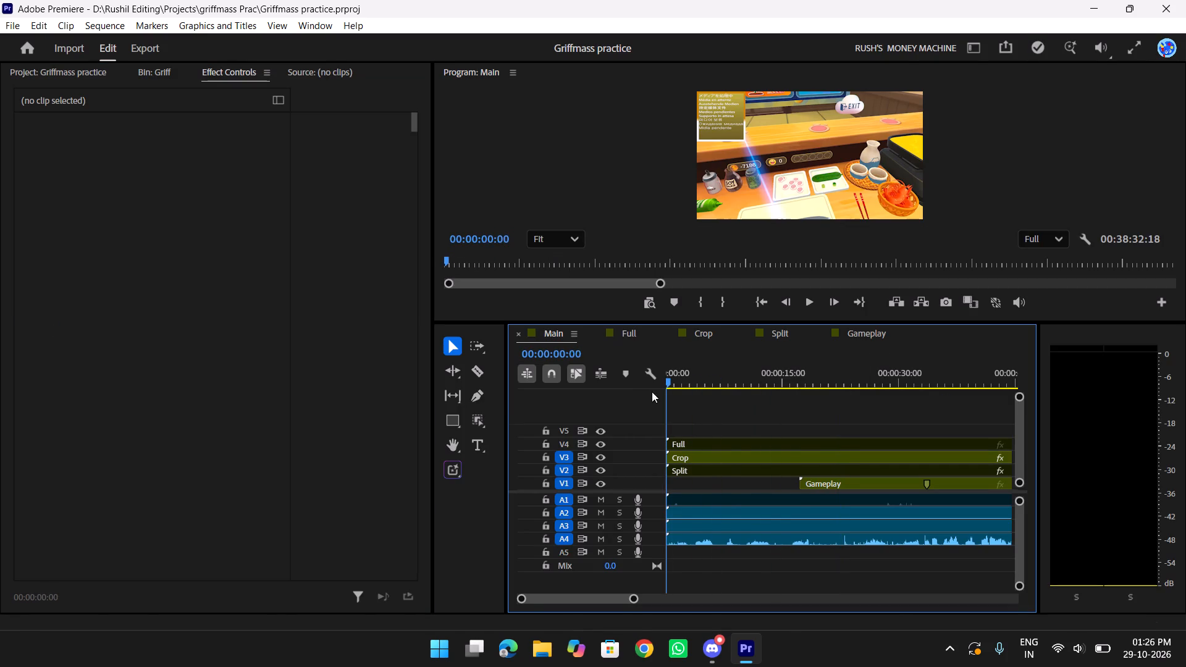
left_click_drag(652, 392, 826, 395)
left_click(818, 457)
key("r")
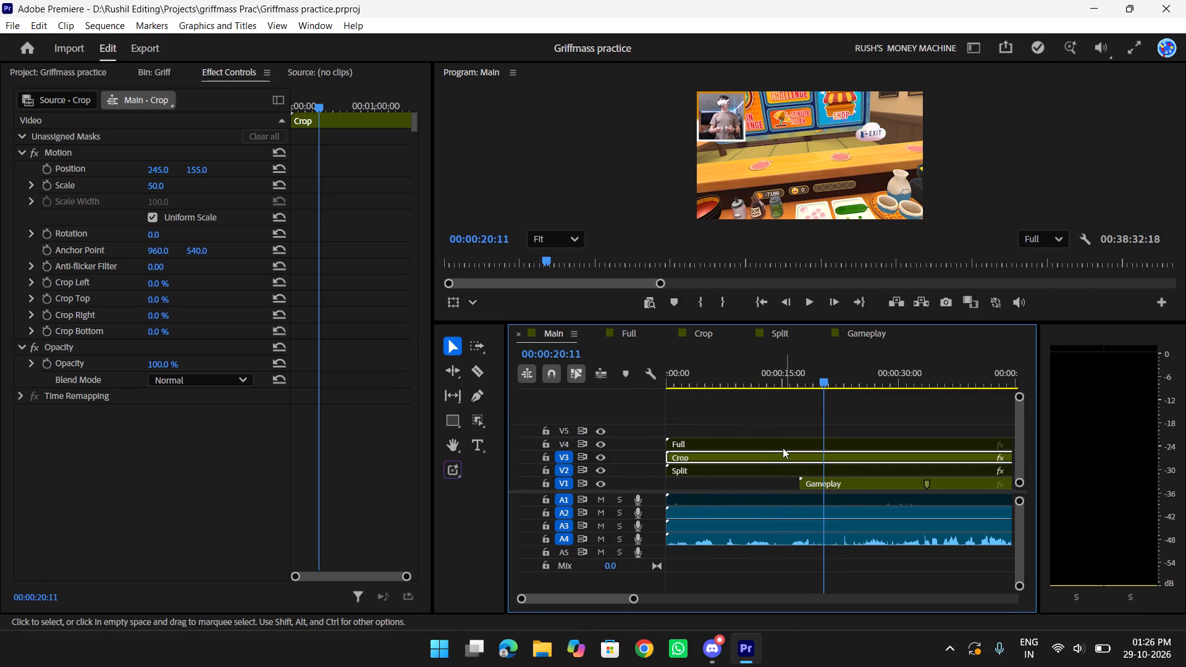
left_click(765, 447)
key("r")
Play the Main sequence from its start to review the full-frame camera shot.
left_click_drag(823, 390, 726, 411)
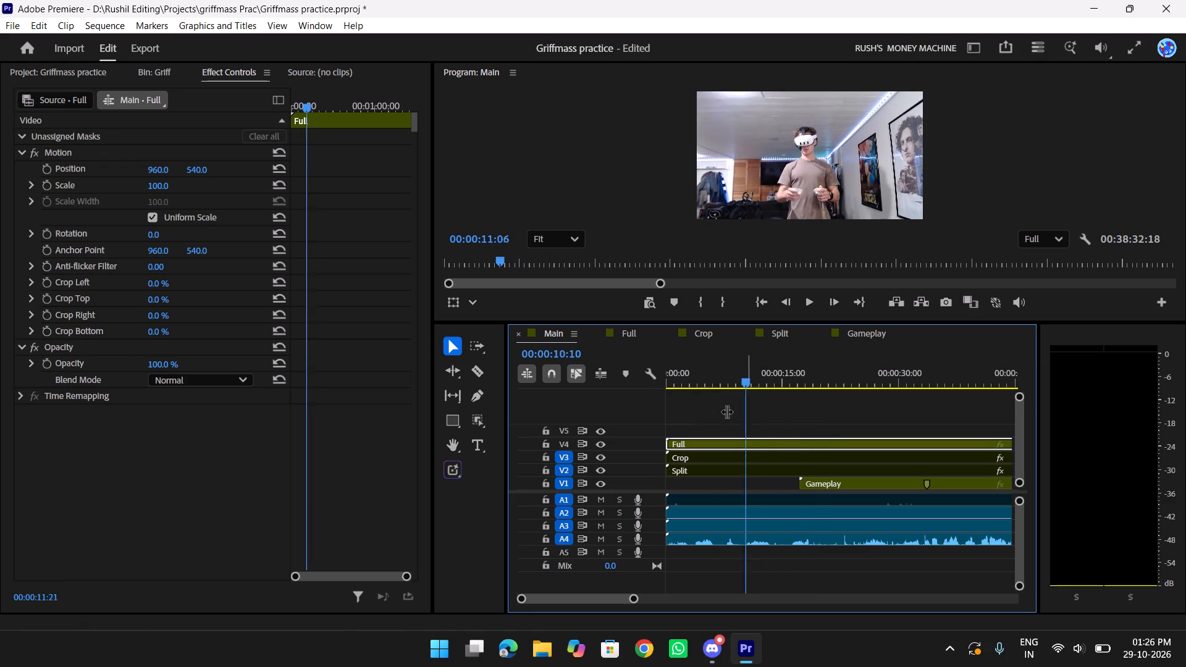
left_click_drag(726, 411, 628, 414)
key("space")
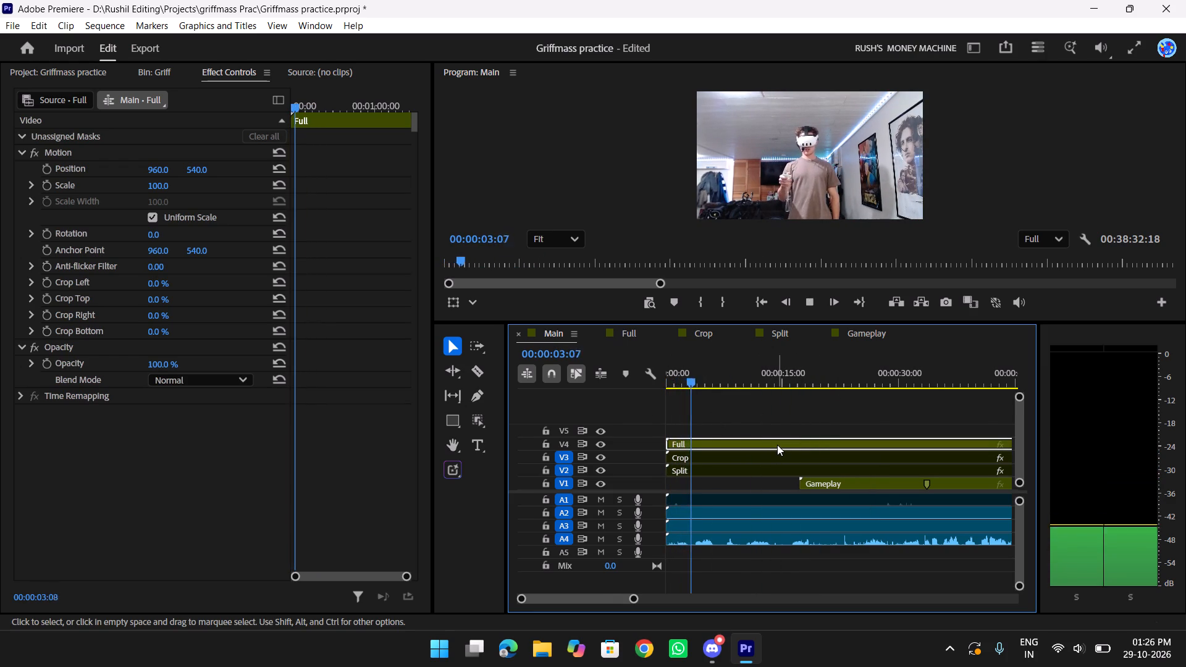
scroll(777, 445, "down", 5)
scroll(777, 445, "up", 3)
scroll(836, 392, "down", 9)
scroll(833, 396, "up", 4)
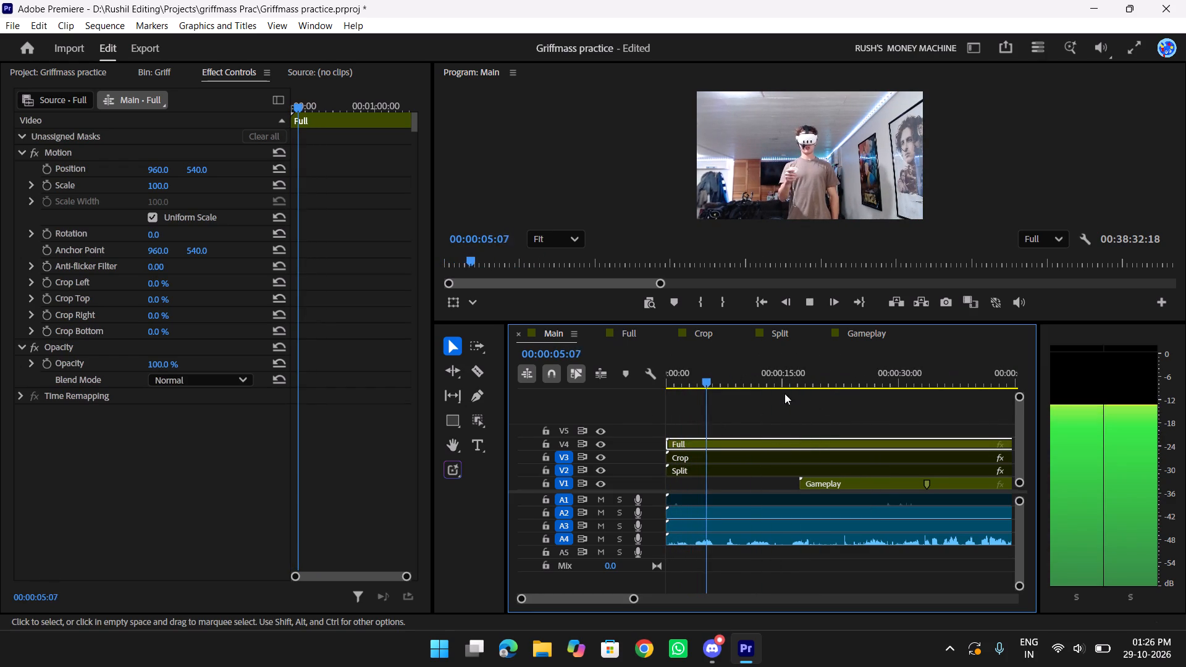
Widen the timeline and the program monitor by narrowing the tools and effect controls areas.
left_click_drag(505, 434, 375, 439)
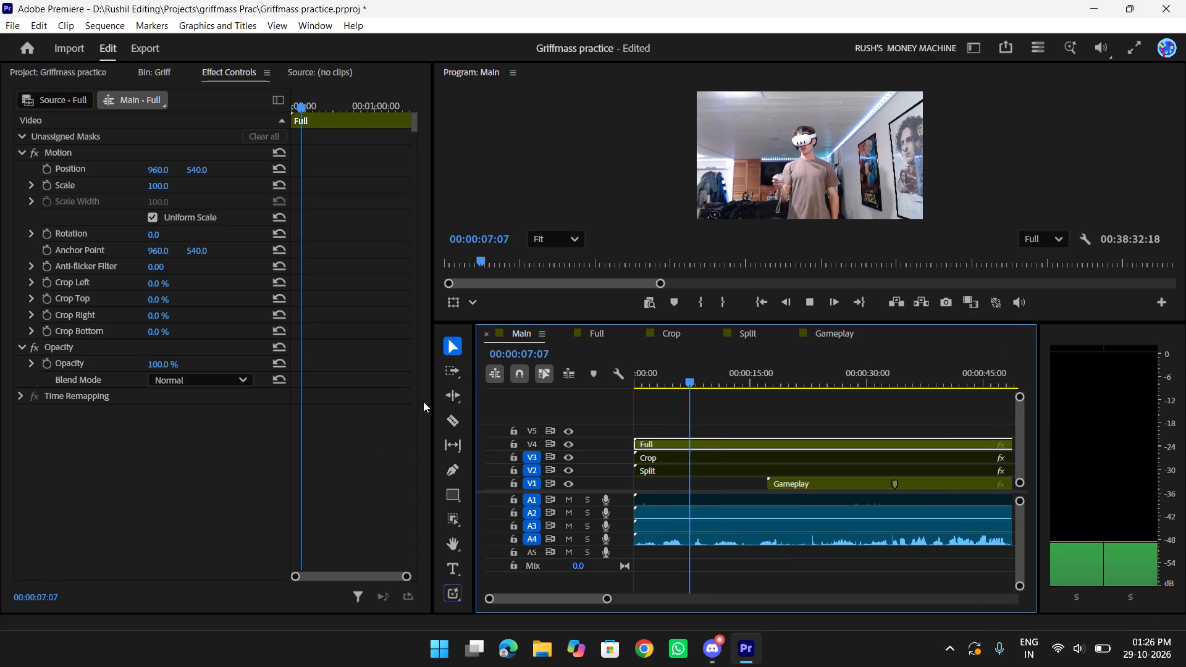
left_click_drag(431, 401, 340, 408)
Scrub and play the opening of the Main sequence up to just past the start of the Gameplay clip.
left_click_drag(708, 382, 704, 380)
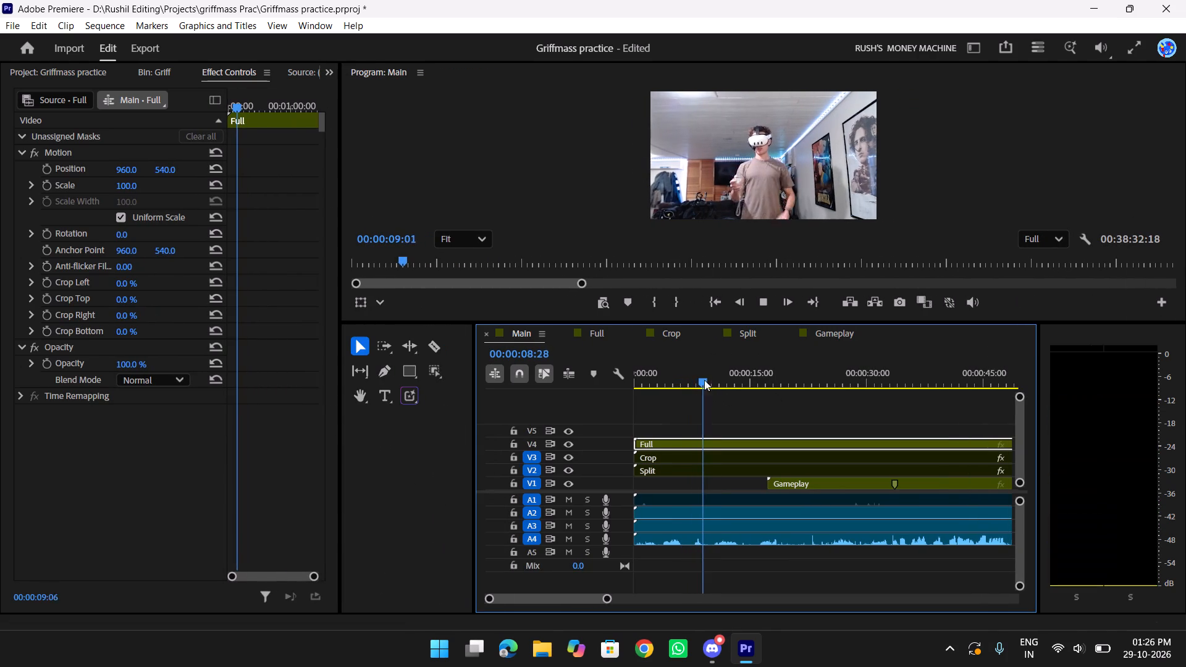
left_click_drag(704, 380, 658, 377)
key("space")
left_click_drag(700, 377, 783, 395)
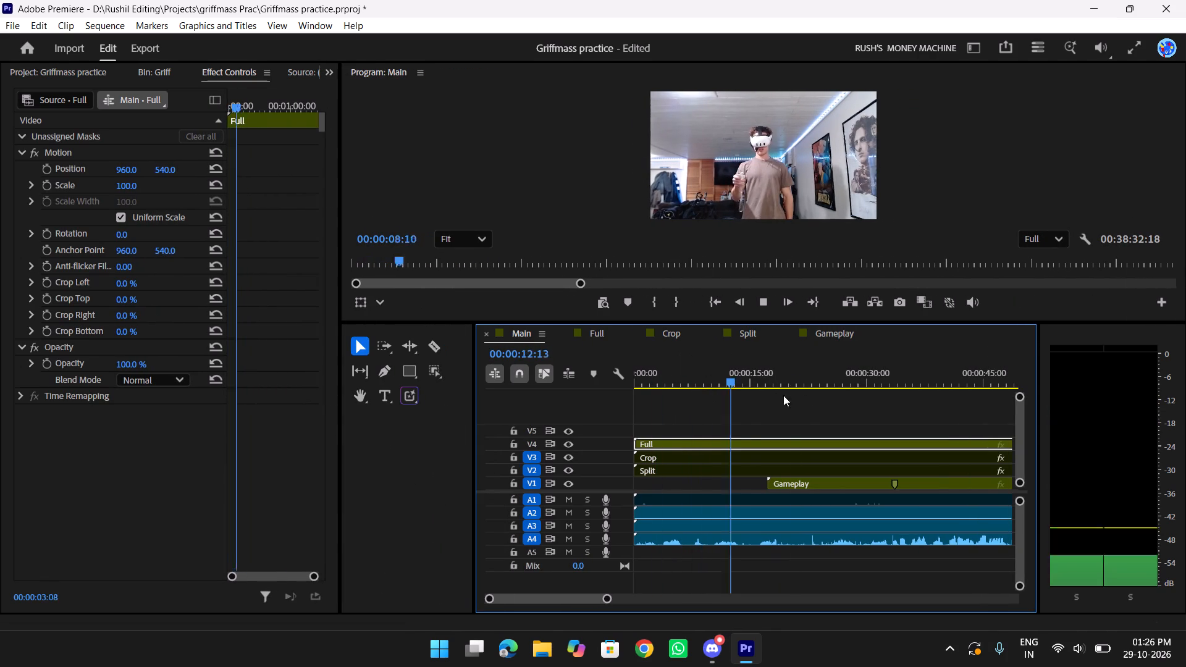
left_click_drag(783, 395, 767, 385)
key("space")
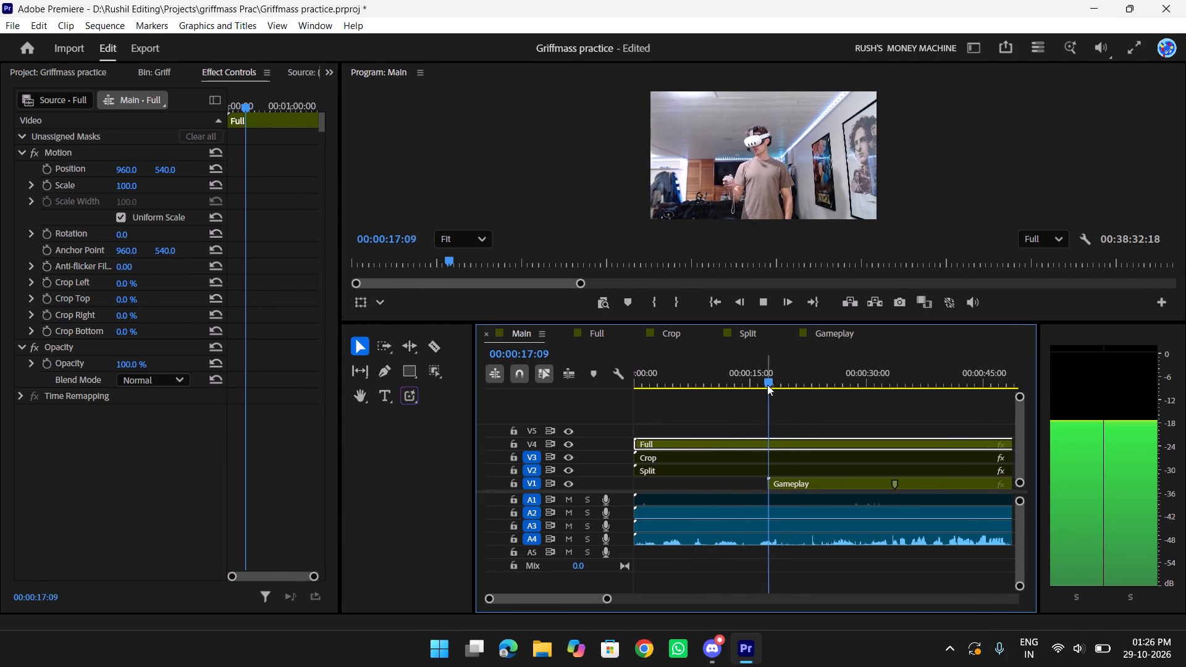
key("space")
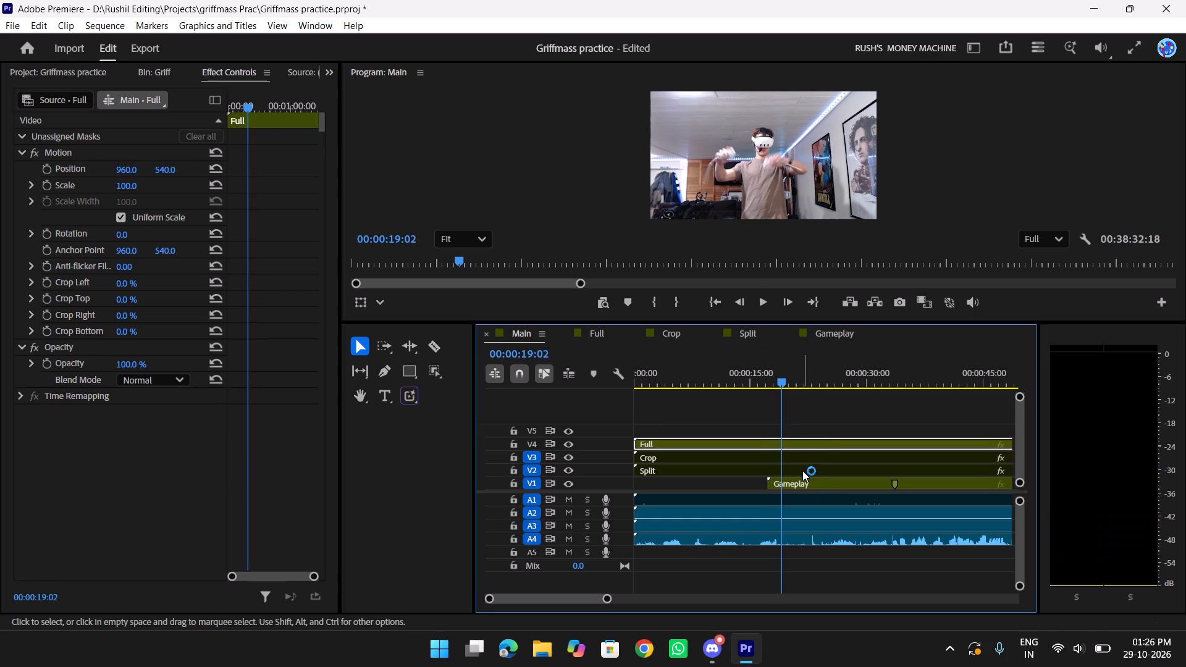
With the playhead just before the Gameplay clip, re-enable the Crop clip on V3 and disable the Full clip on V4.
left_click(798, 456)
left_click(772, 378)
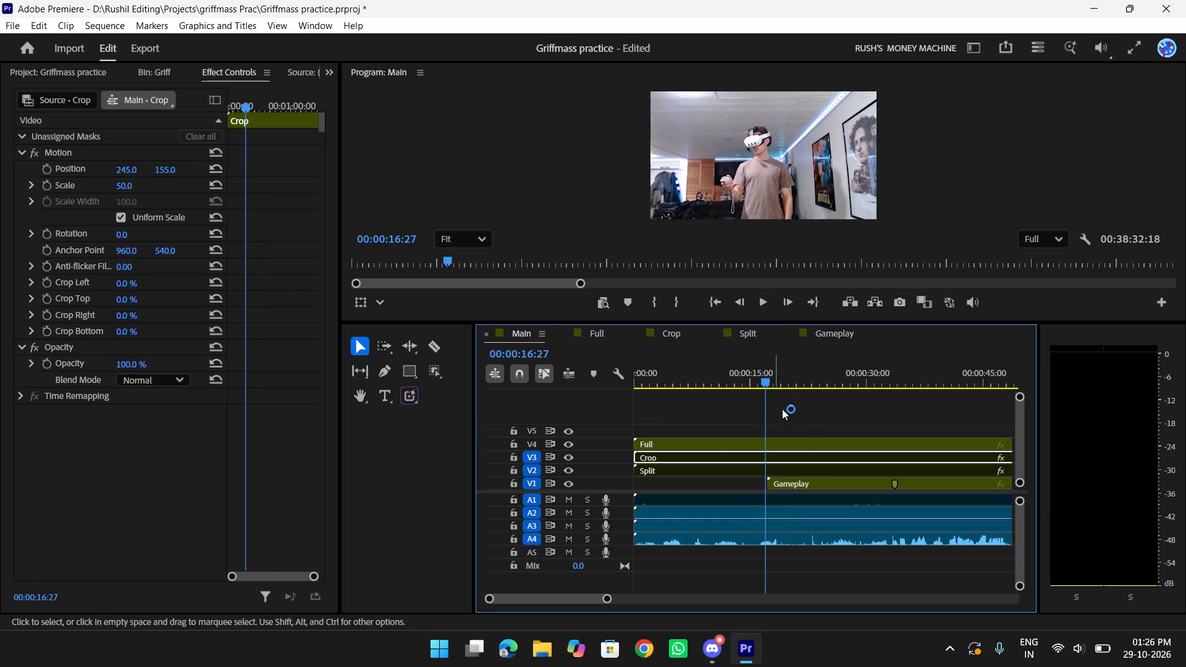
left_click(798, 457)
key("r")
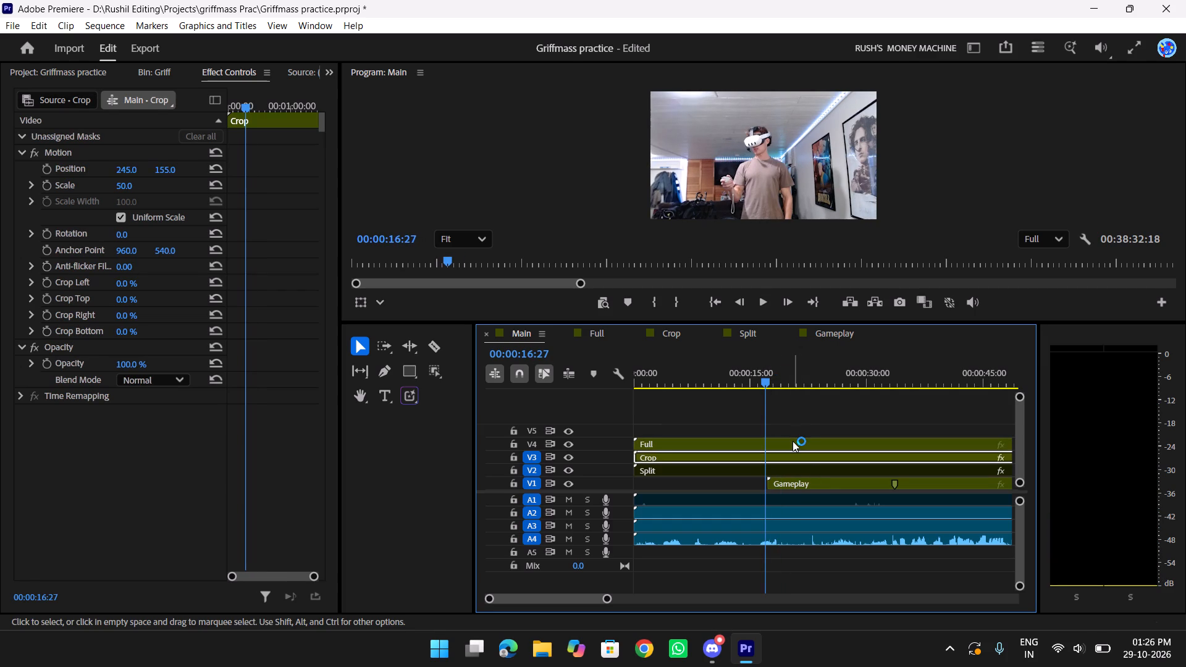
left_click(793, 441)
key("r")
Play and scrub the Main sequence from 00:00:16:27 to examine the cropped camera overlay on the gameplay footage.
key("space")
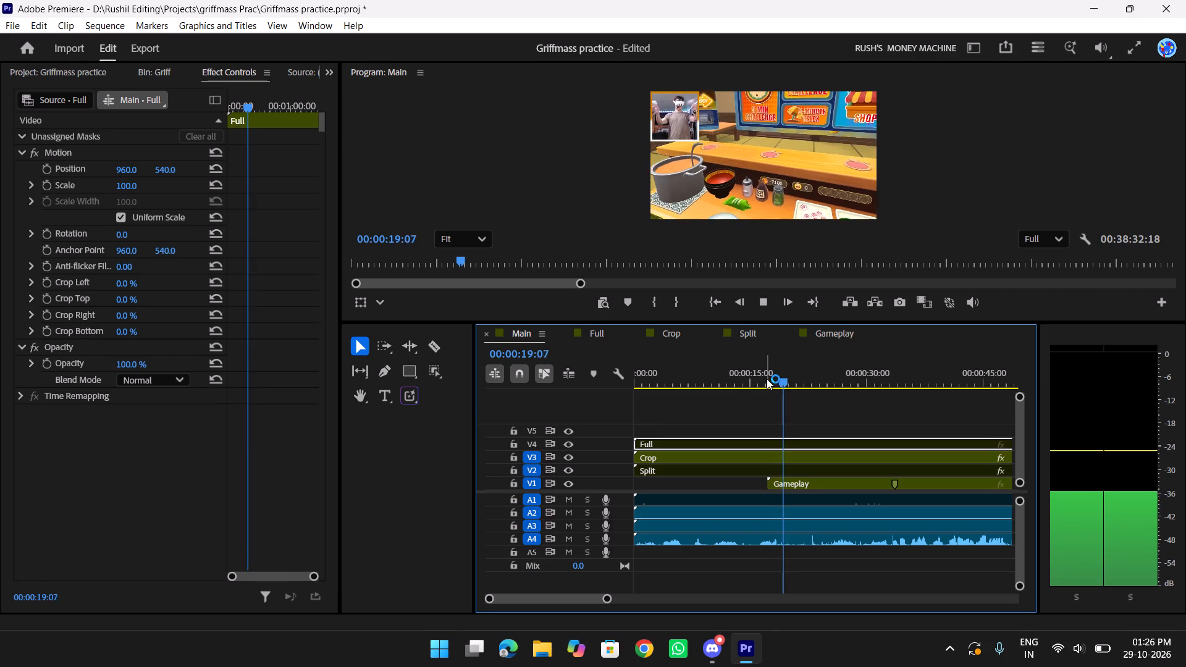
scroll(767, 379, "down", 3)
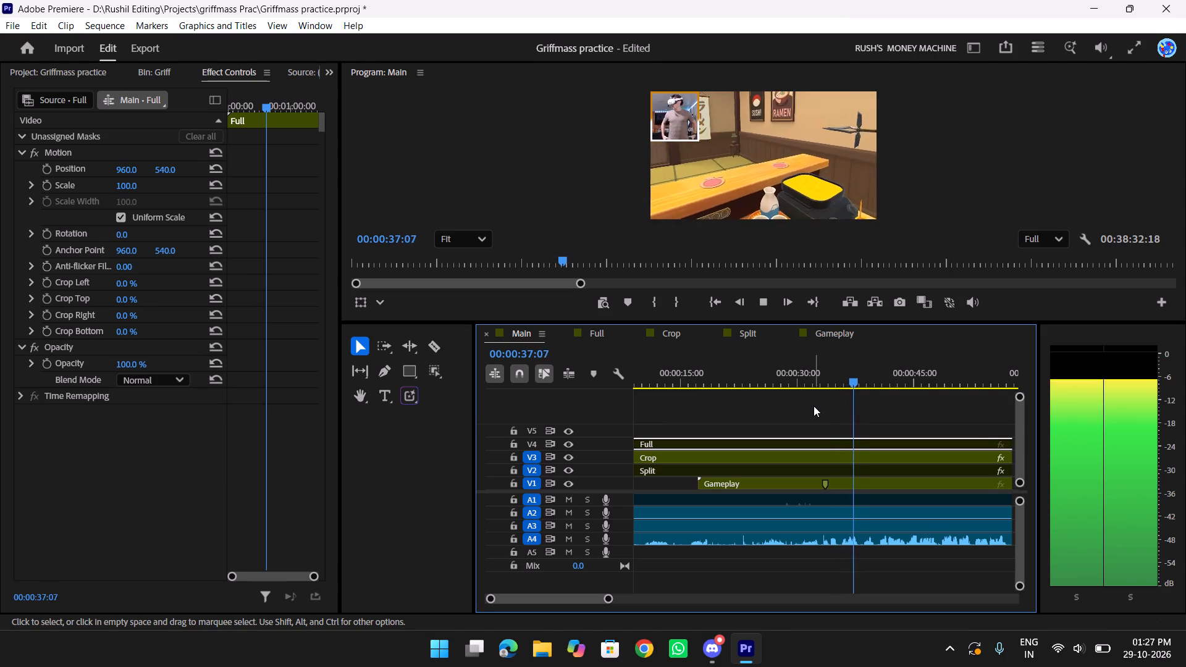
key("space")
scroll(849, 414, "down", 4)
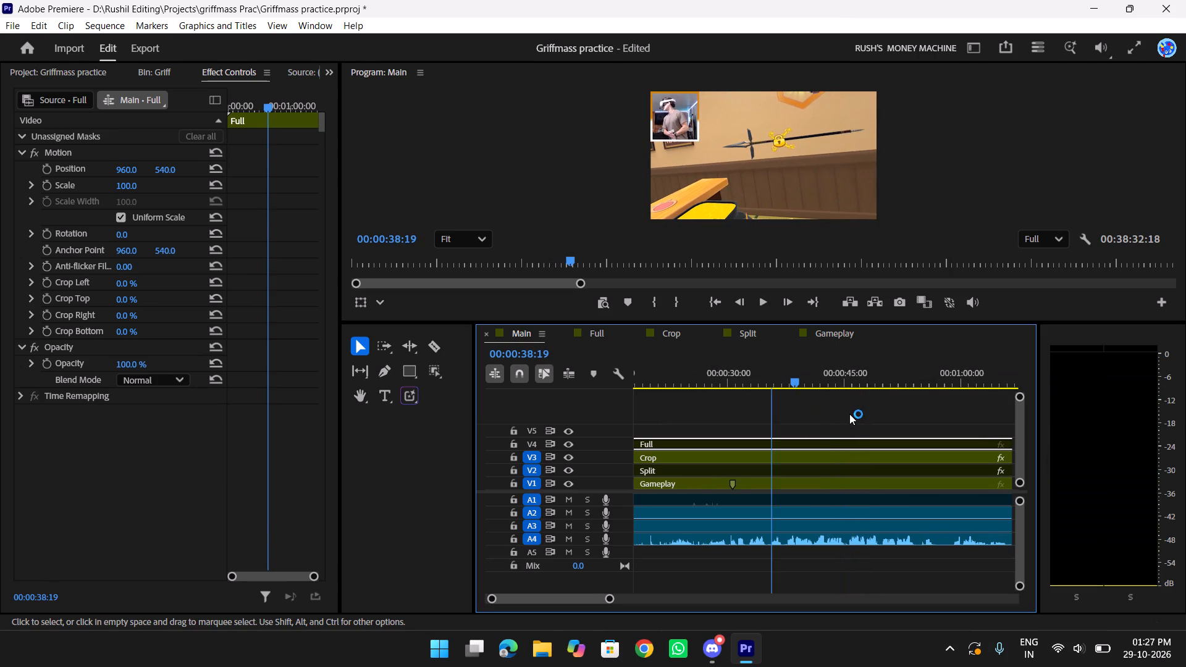
scroll(849, 414, "up", 4)
left_click_drag(825, 386, 762, 390)
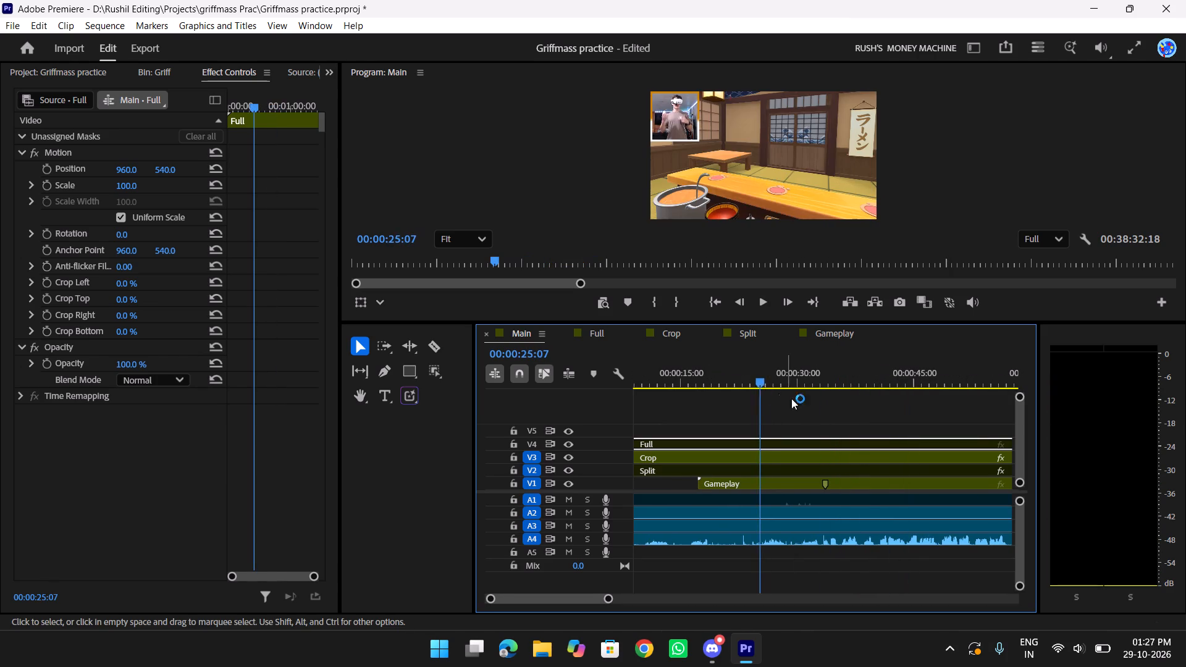
scroll(805, 405, "up", 2)
scroll(805, 405, "down", 3)
scroll(805, 405, "up", 9)
scroll(805, 405, "down", 5)
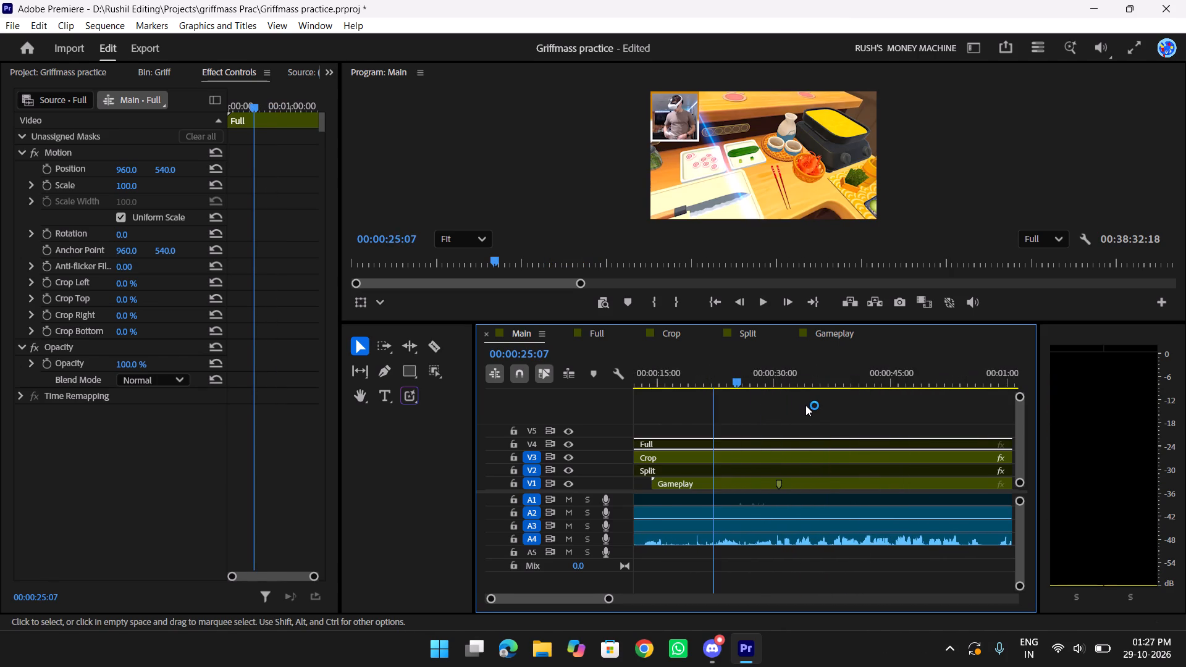
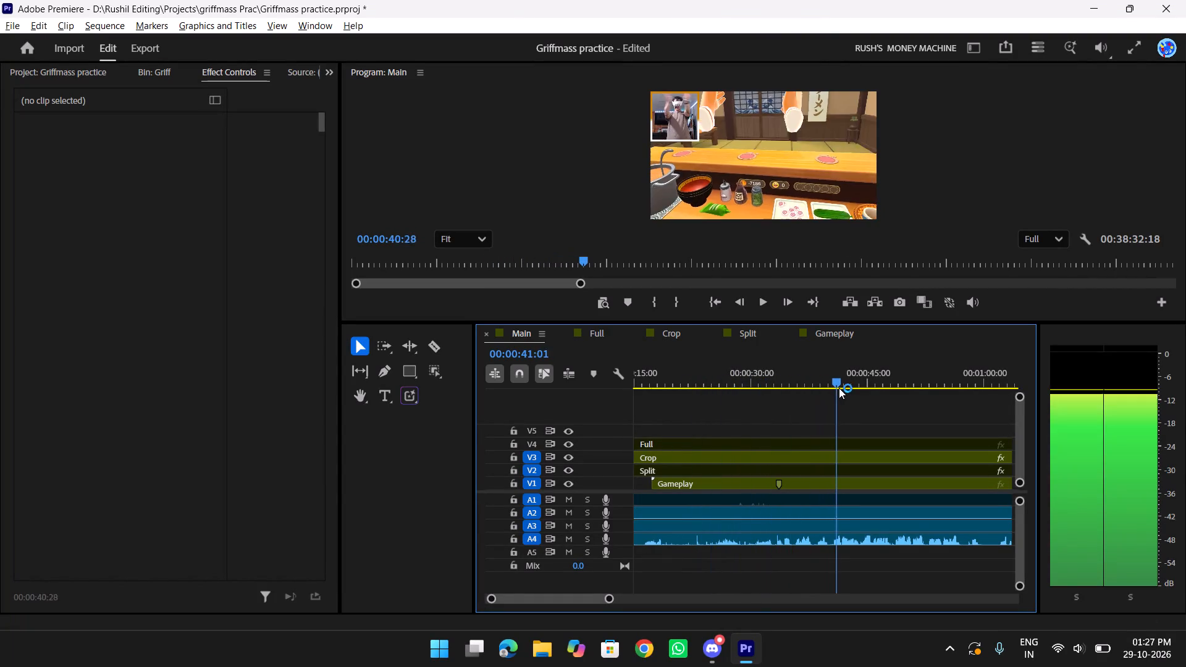
Play a short stretch of the Main sequence around 00:00:39 to 00:00:40 to review the cropped camera over the gameplay.
key("space")
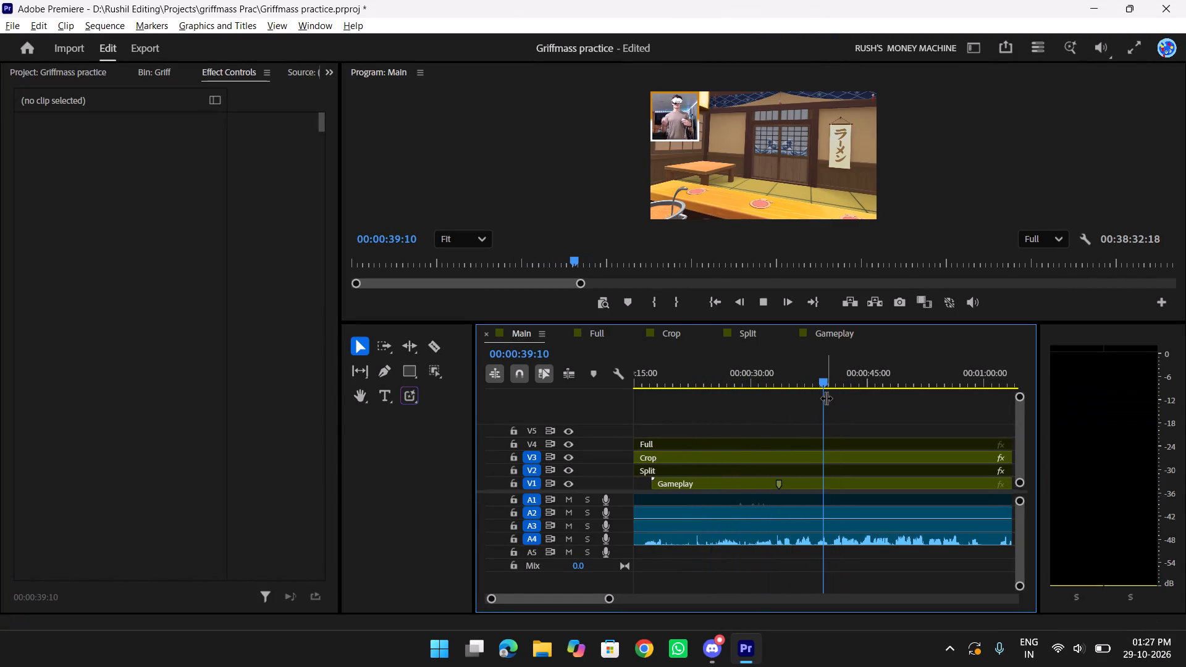
key("space")
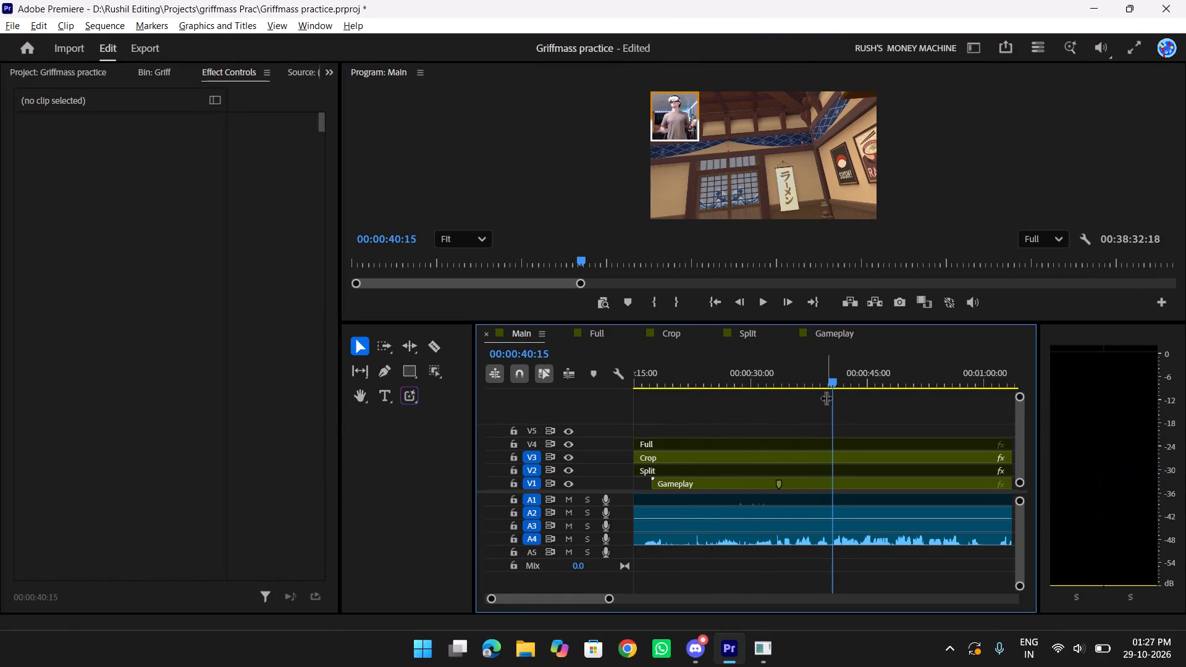
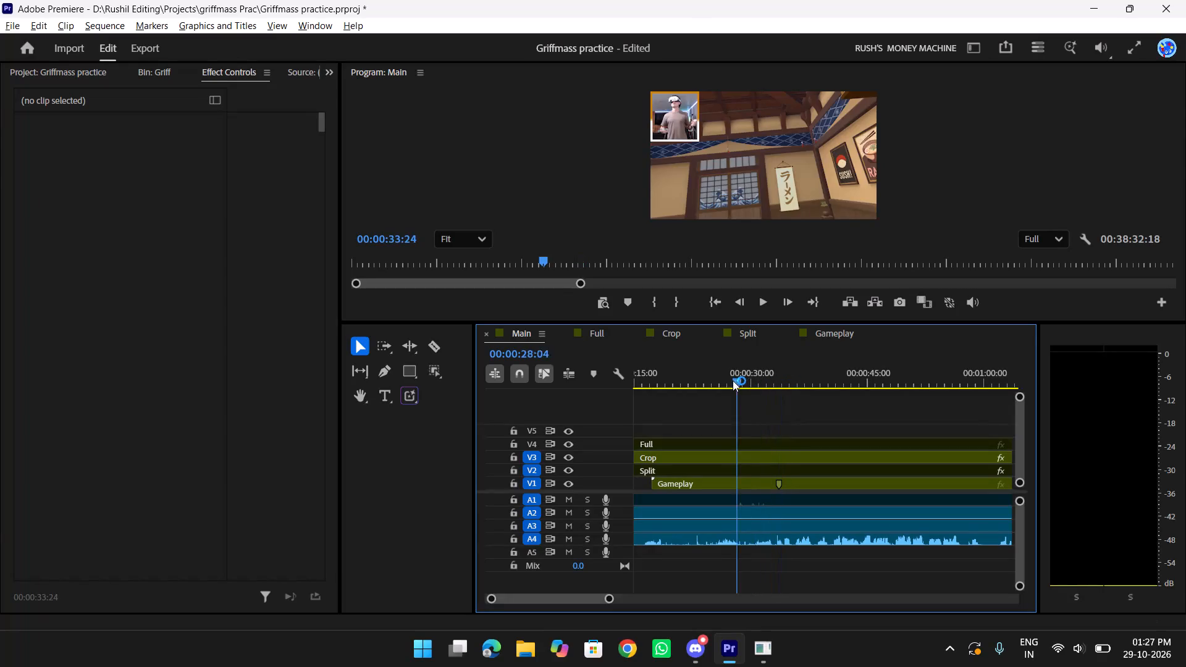
Play stretches of the Main sequence up to about 00:00:43 to review the cropped camera, widening the timeline area along the way.
key("space")
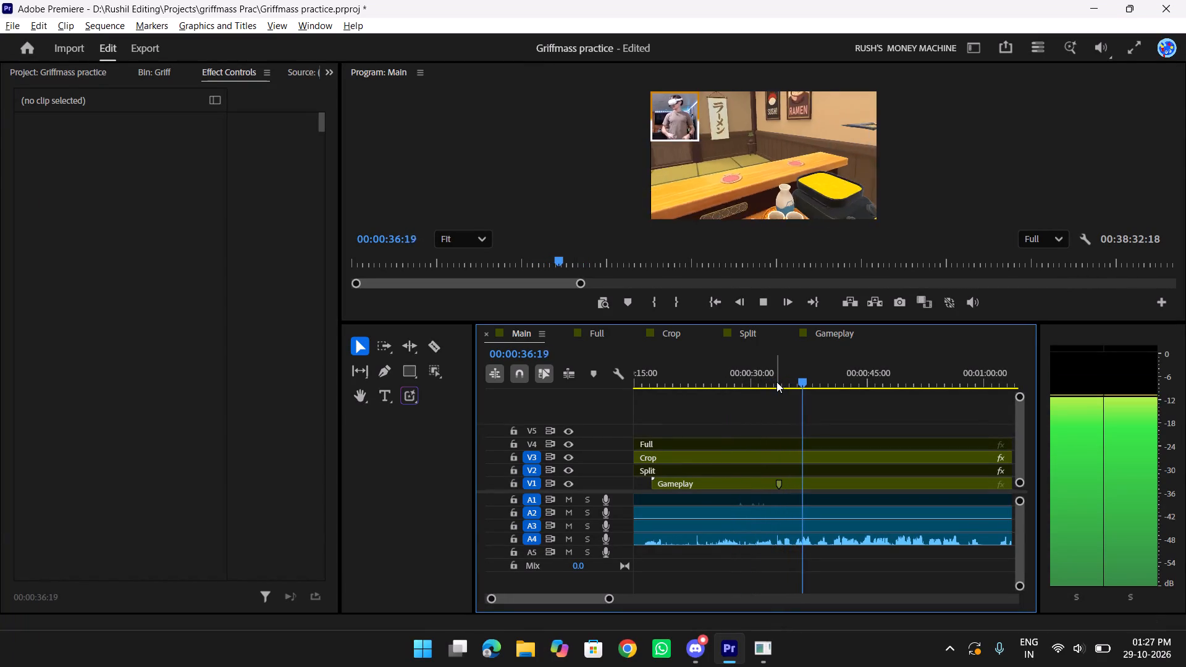
key("space")
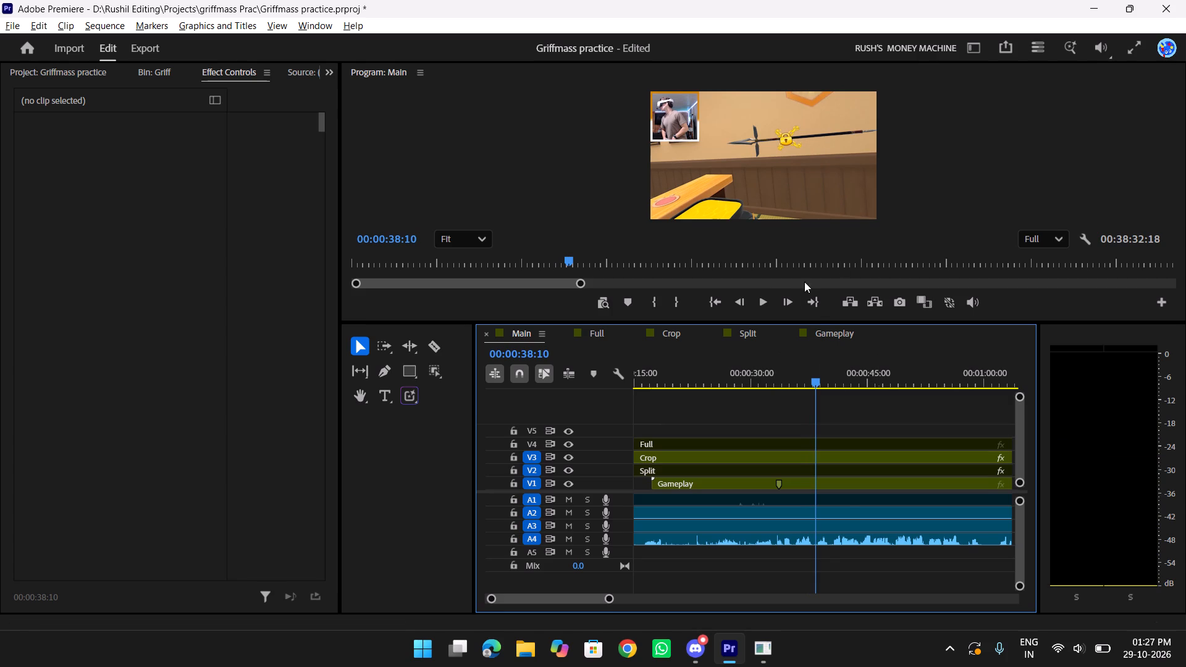
left_click_drag(475, 411, 381, 412)
left_click_drag(712, 379, 755, 374)
key("space")
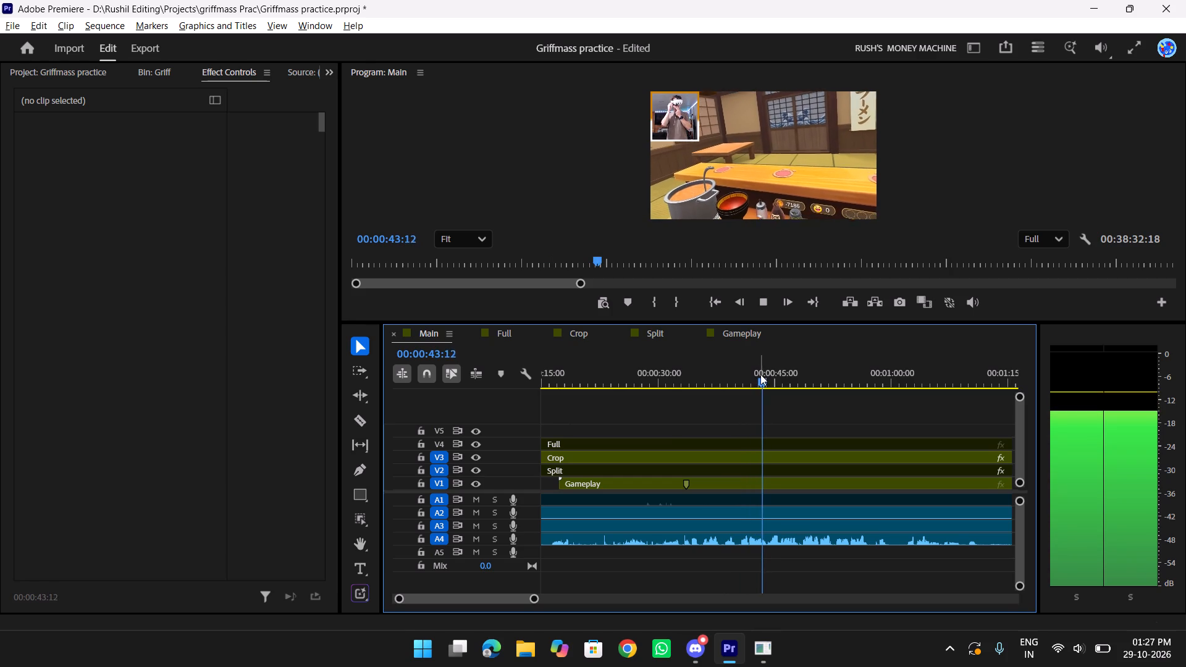
key("space")
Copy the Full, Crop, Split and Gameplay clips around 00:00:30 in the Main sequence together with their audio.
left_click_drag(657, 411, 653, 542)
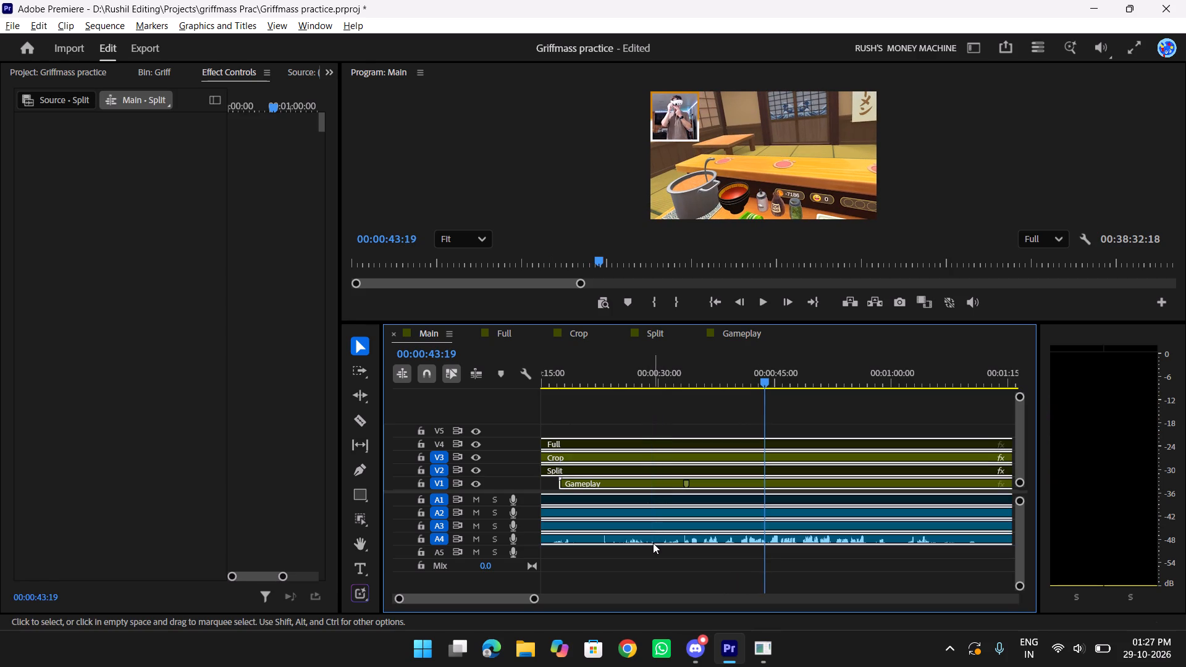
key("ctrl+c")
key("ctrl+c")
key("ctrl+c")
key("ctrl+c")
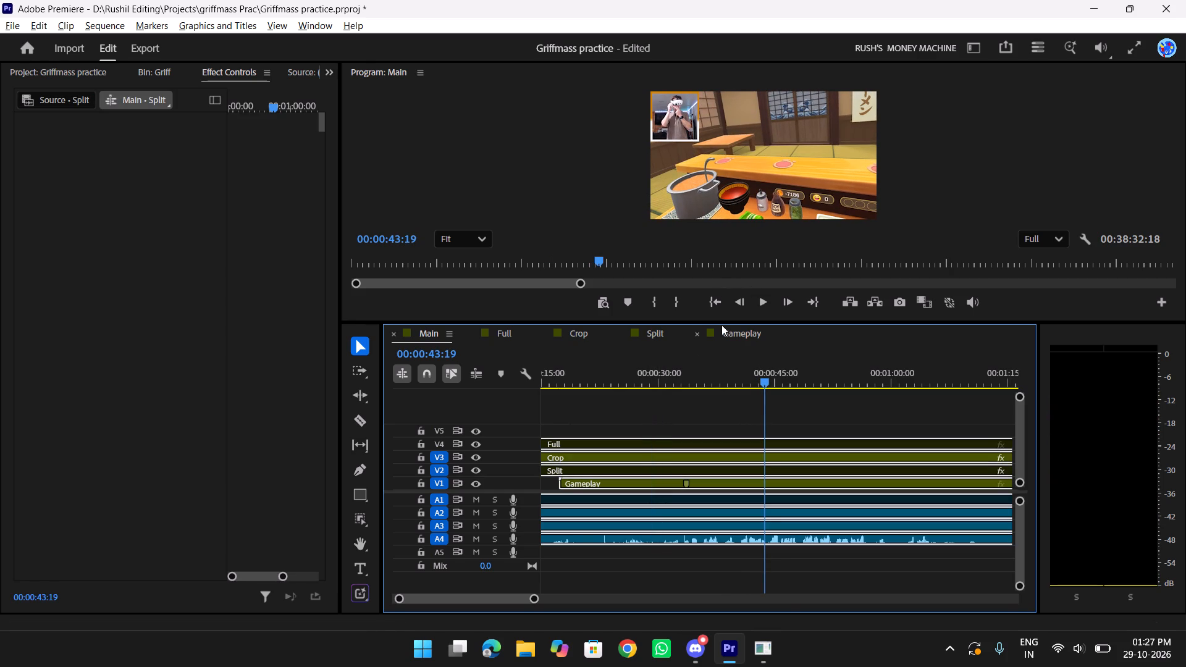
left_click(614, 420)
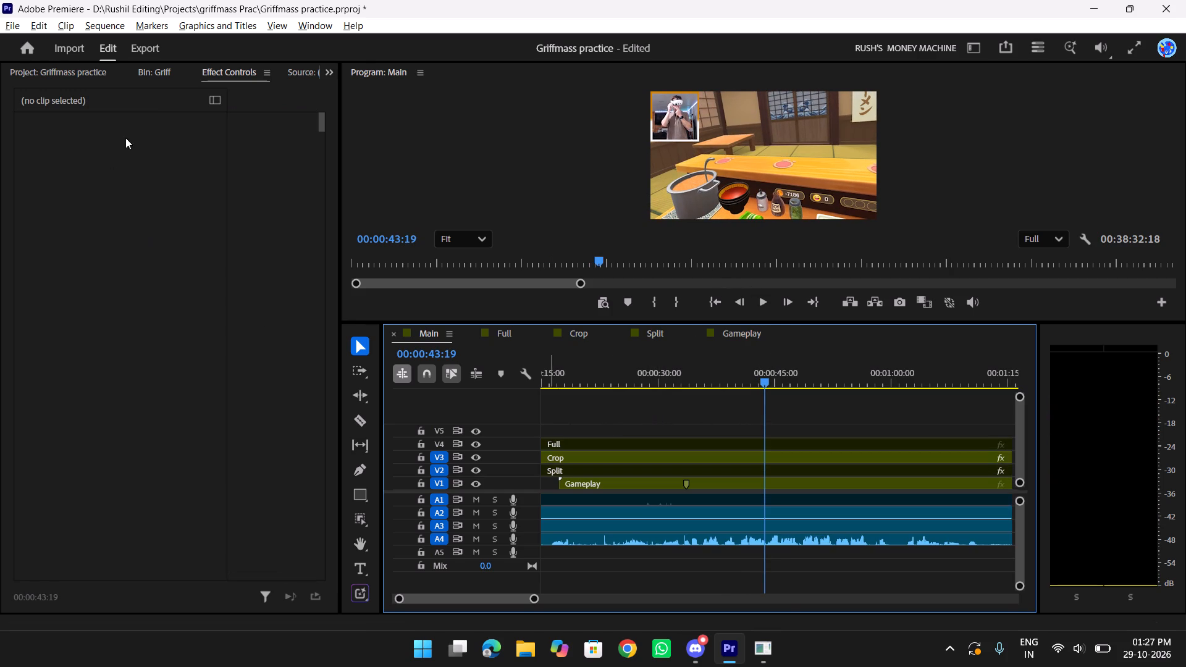
Create a new 1920 x 1080 sequence in the project with a timebase of 30.00 frames/second.
left_click(122, 242)
left_click(67, 72)
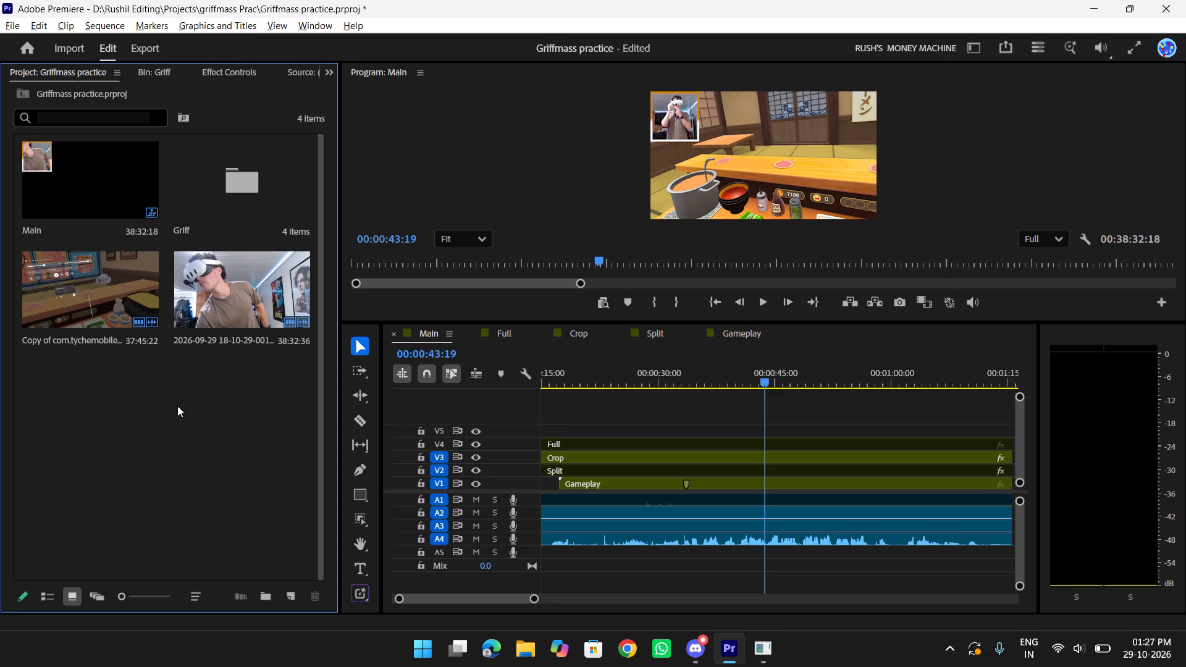
right_click(177, 406)
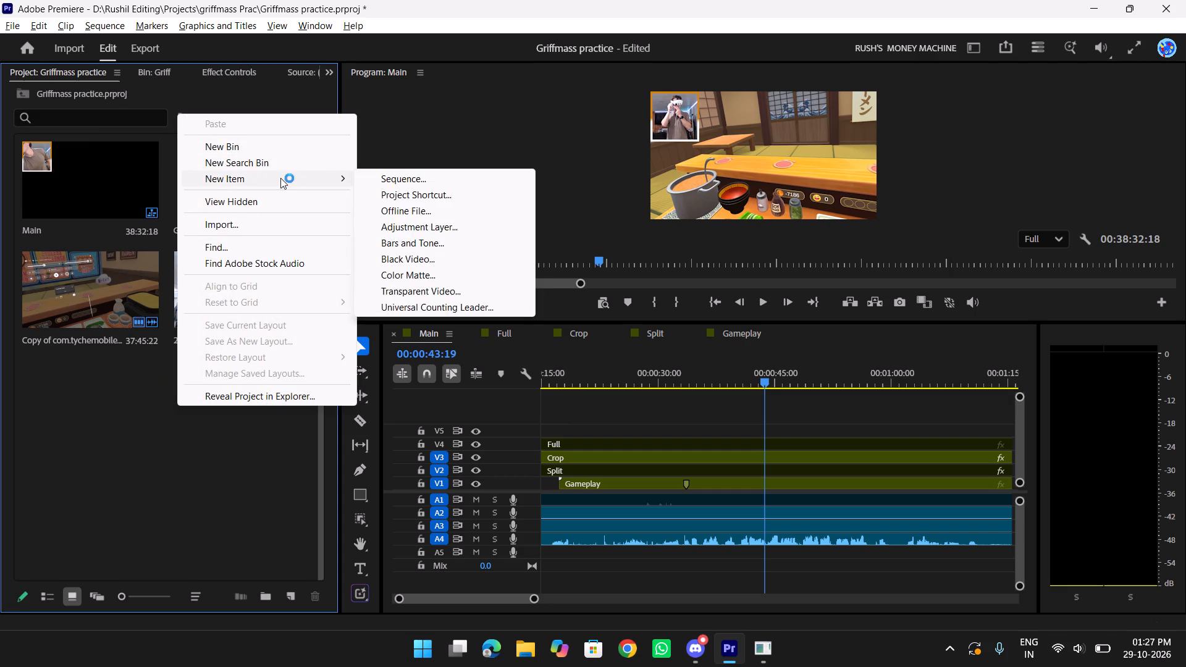
left_click(408, 181)
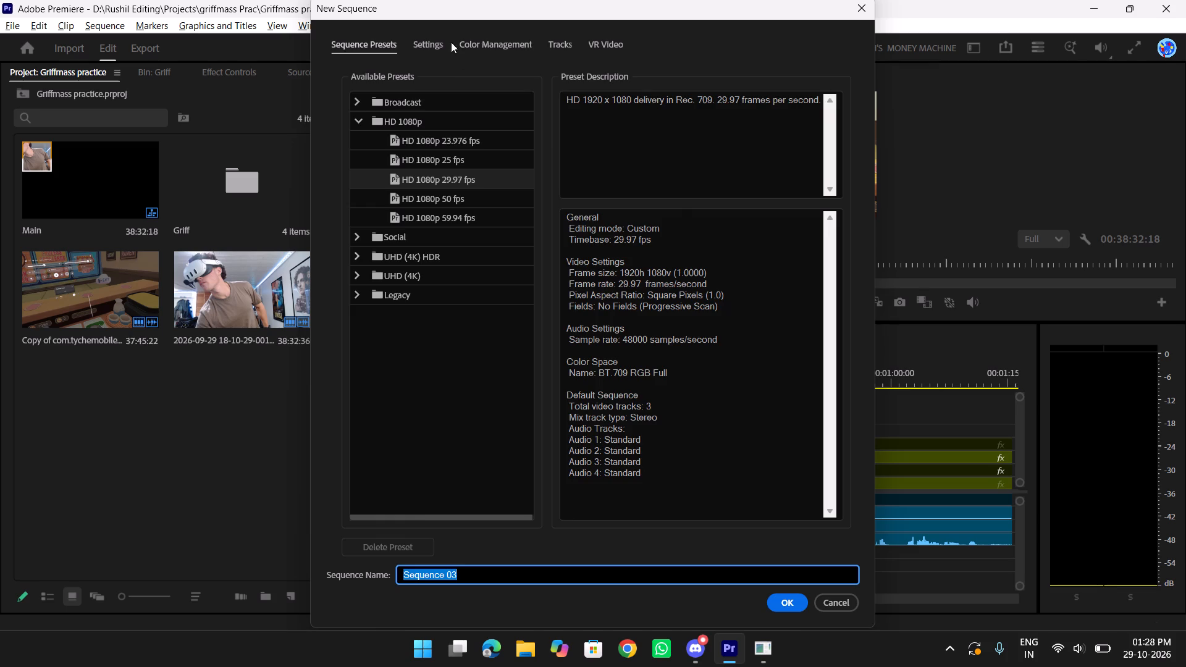
left_click(421, 44)
left_click(514, 101)
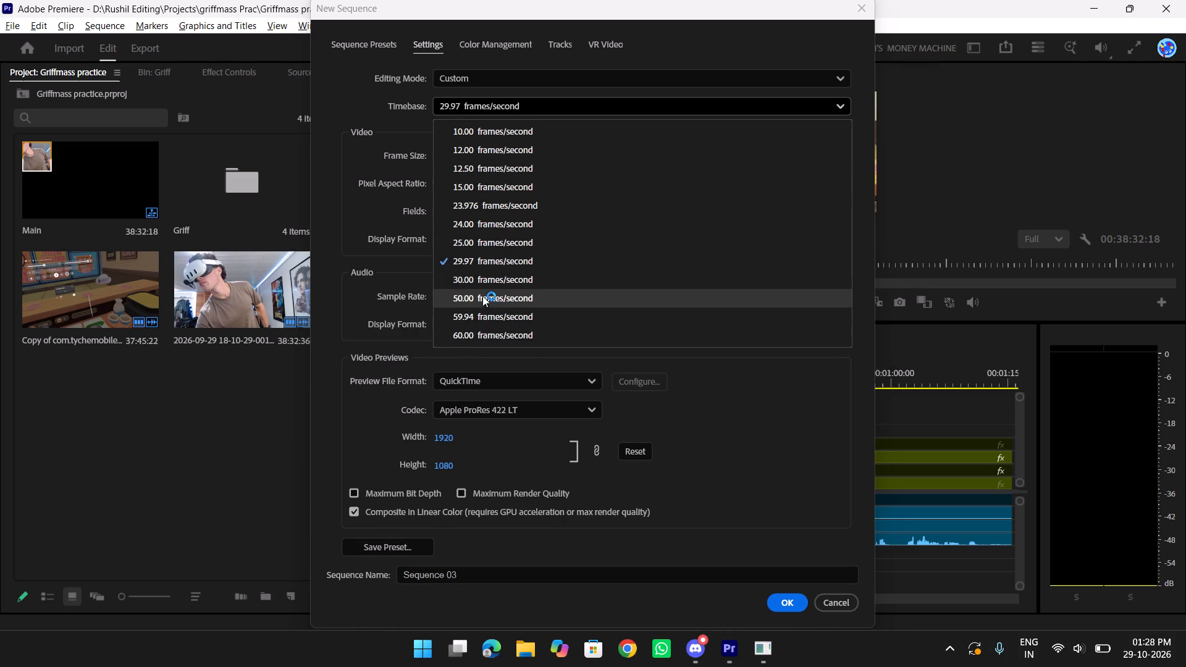
left_click(479, 271)
left_click(790, 597)
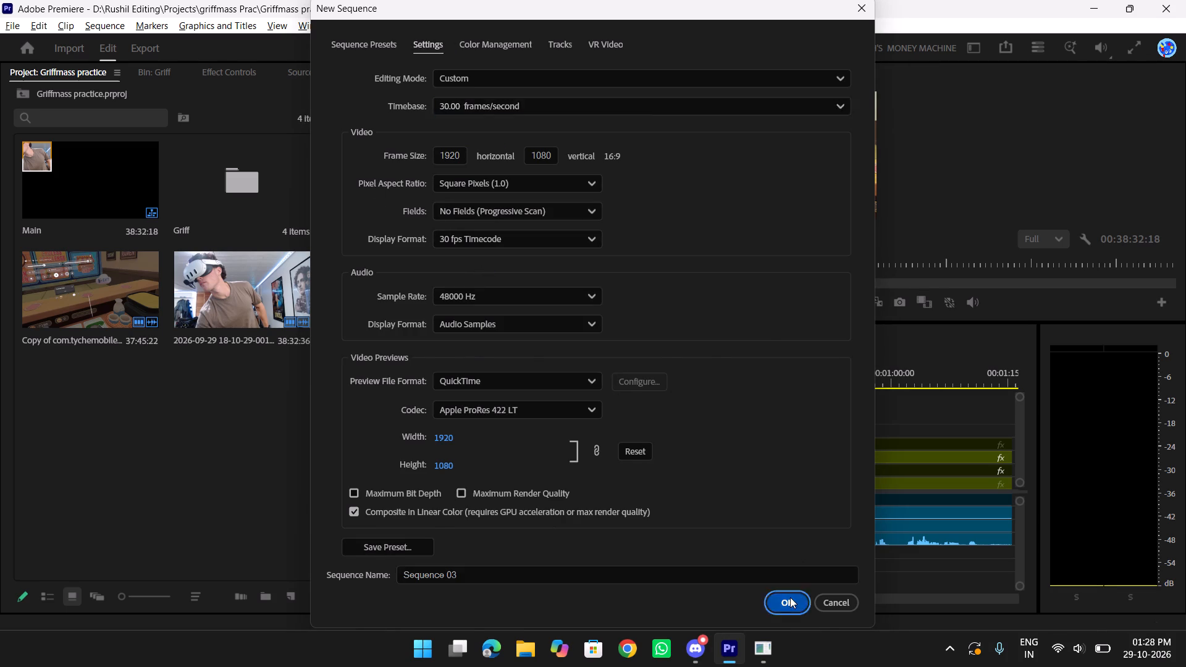
Rename the new sequence as Backup.
left_click(178, 446)
left_click(88, 454)
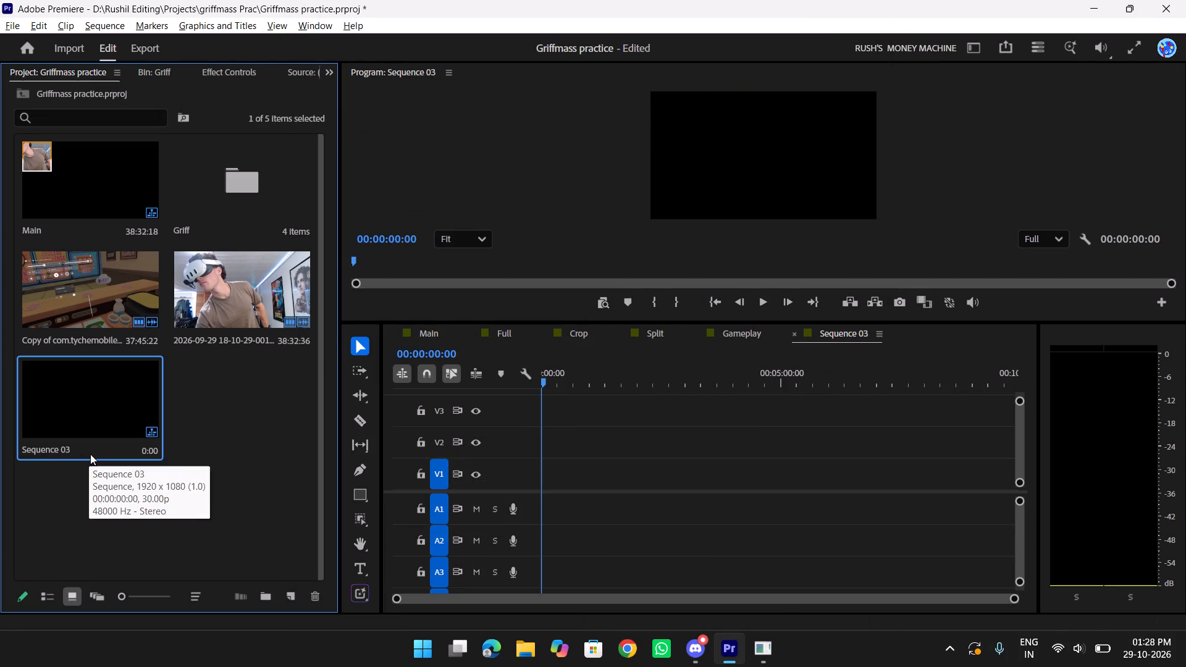
left_click(47, 451)
key("BackSpace")
left_click_drag(49, 451, 48, 457)
type("Backup")
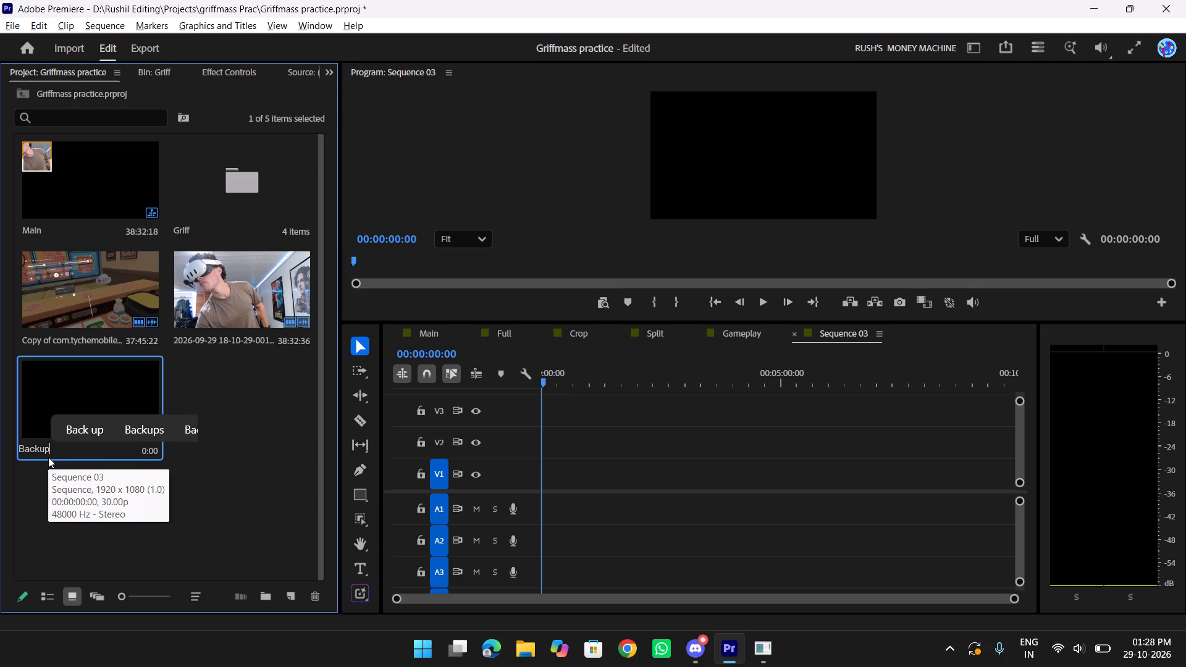
key("Return")
left_click(198, 502)
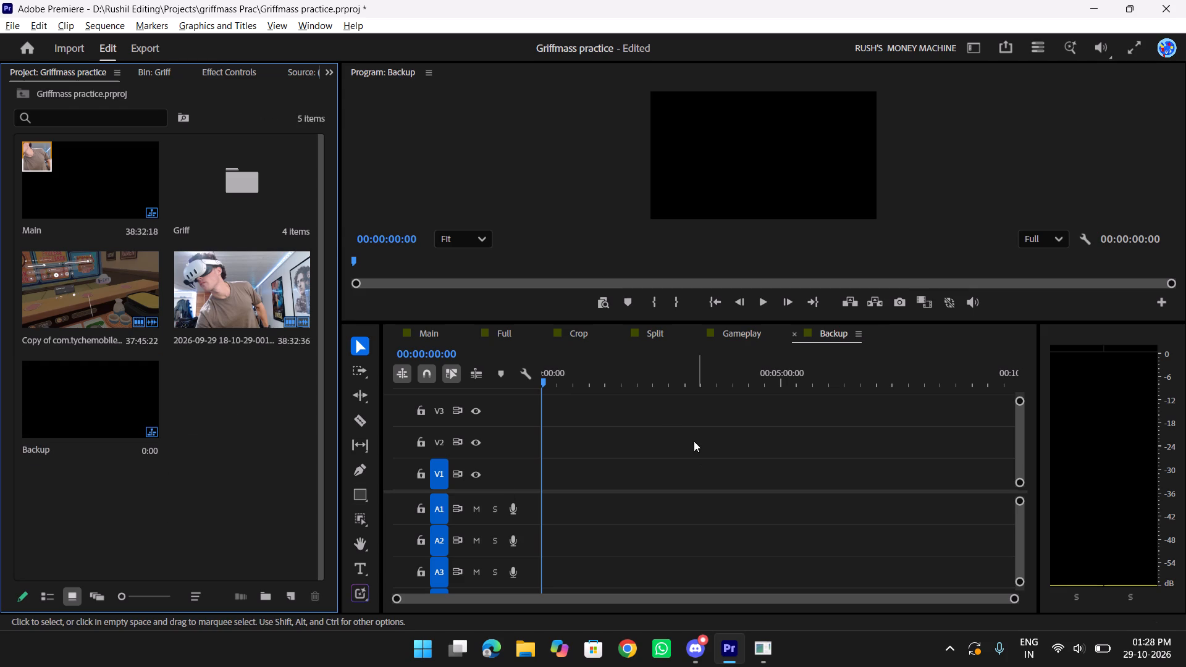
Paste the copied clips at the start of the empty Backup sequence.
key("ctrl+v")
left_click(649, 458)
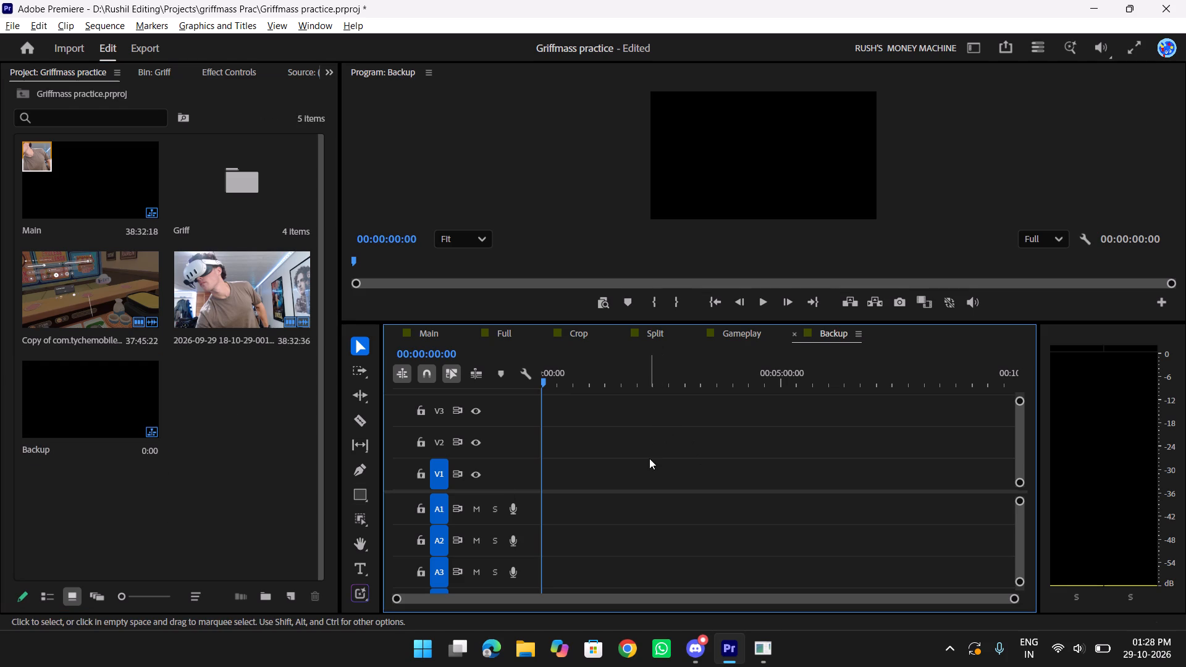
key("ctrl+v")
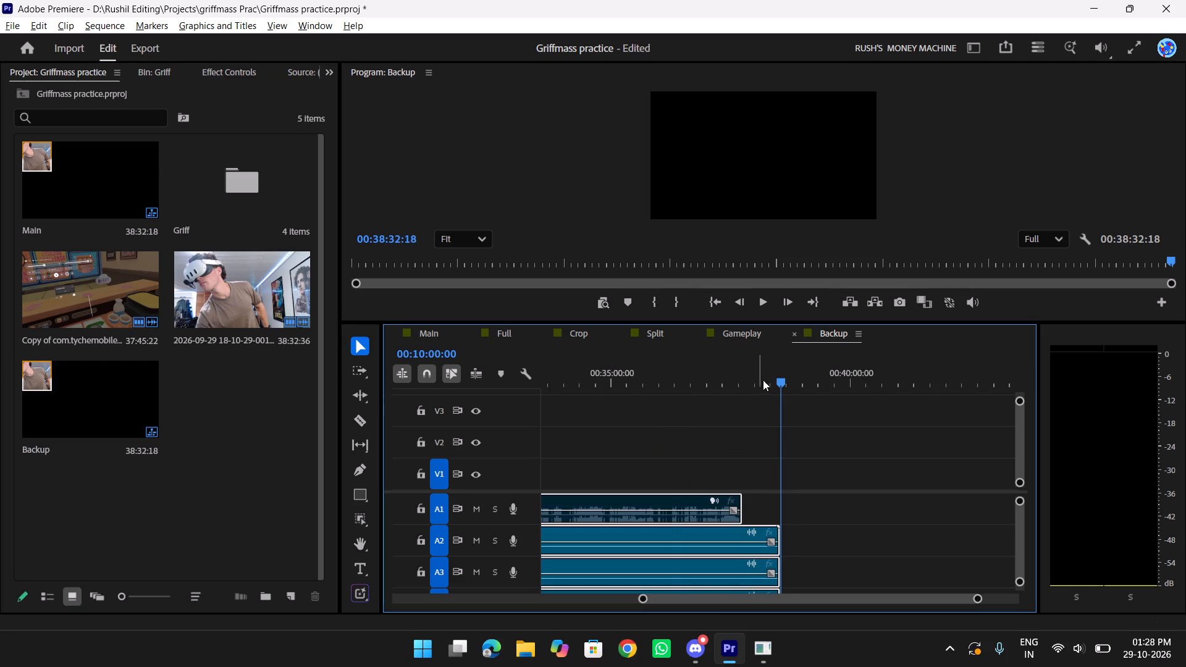
Check how far the pasted video clips reach in Backup, playing to about 00:01:26 in an enlarged timeline, and compare with Main.
left_click_drag(778, 374, 673, 380)
type("yyyy")
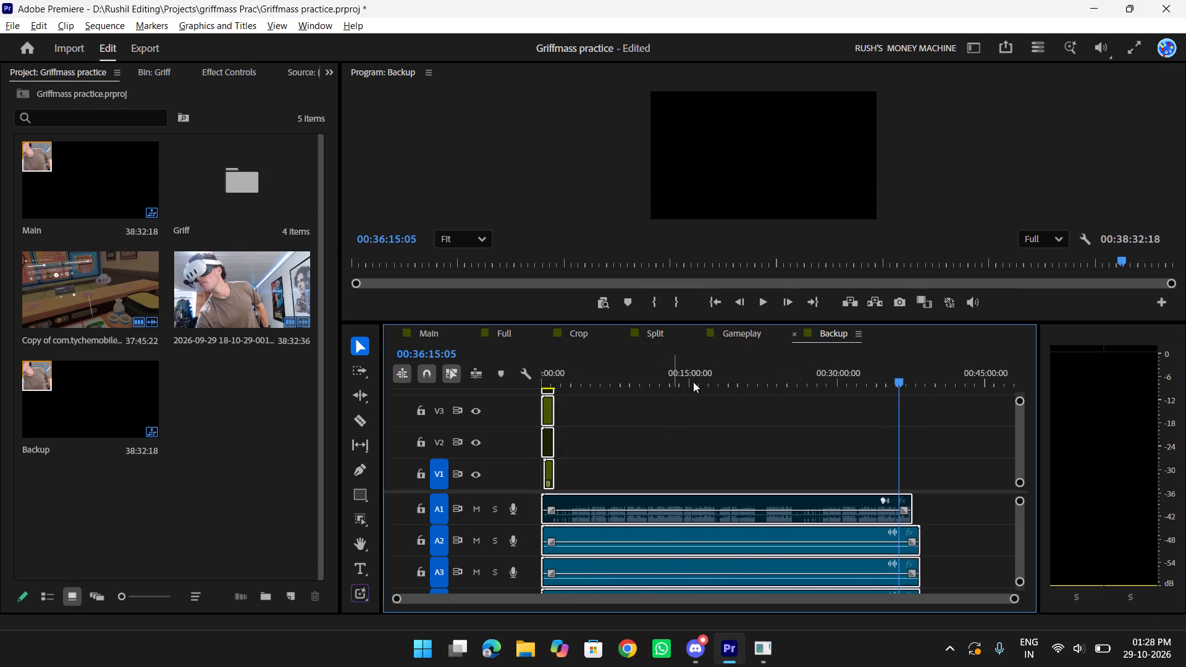
left_click_drag(891, 377, 462, 385)
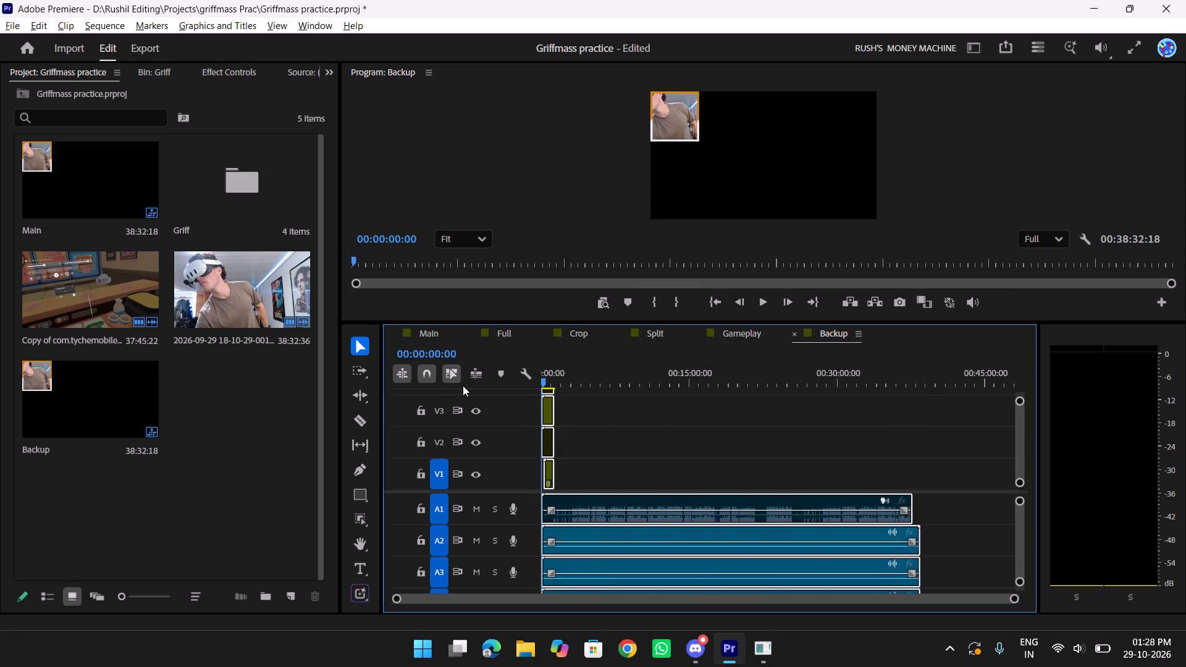
type("ttttt")
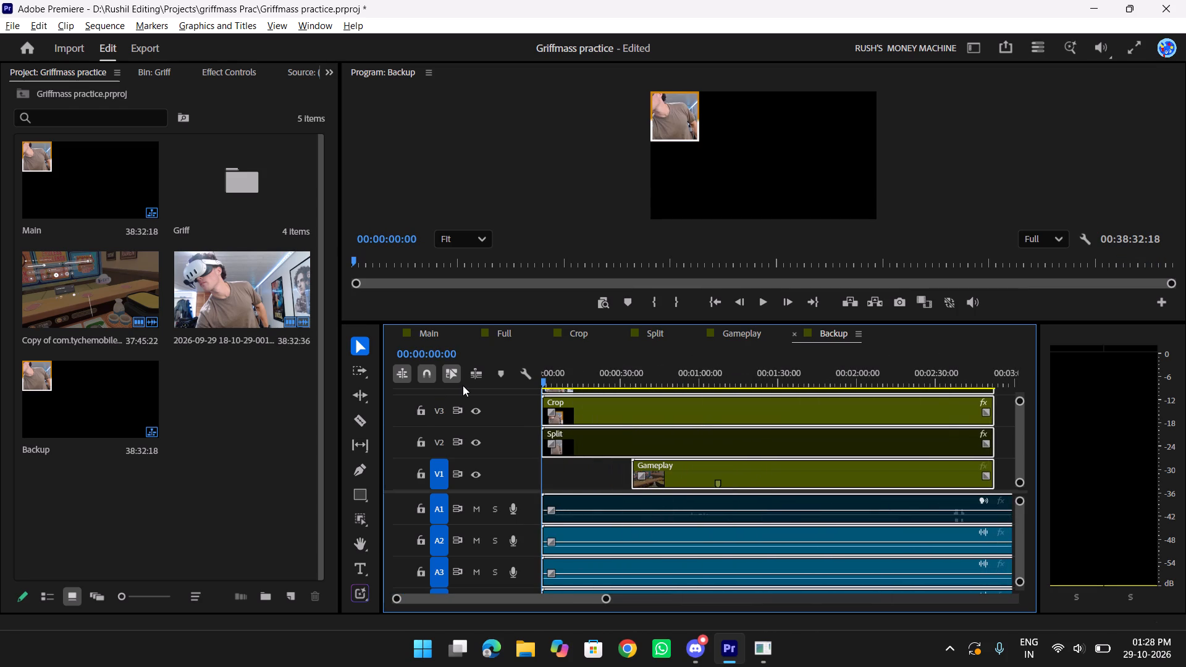
scroll(463, 385, "down", 2)
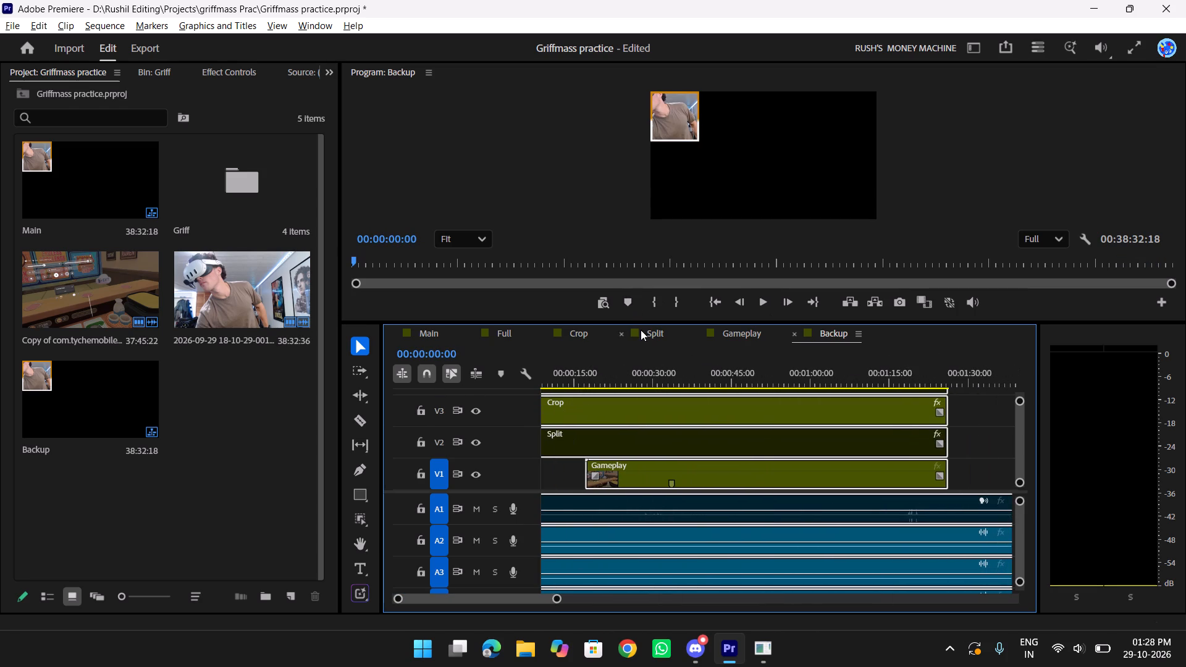
left_click_drag(707, 324, 705, 296)
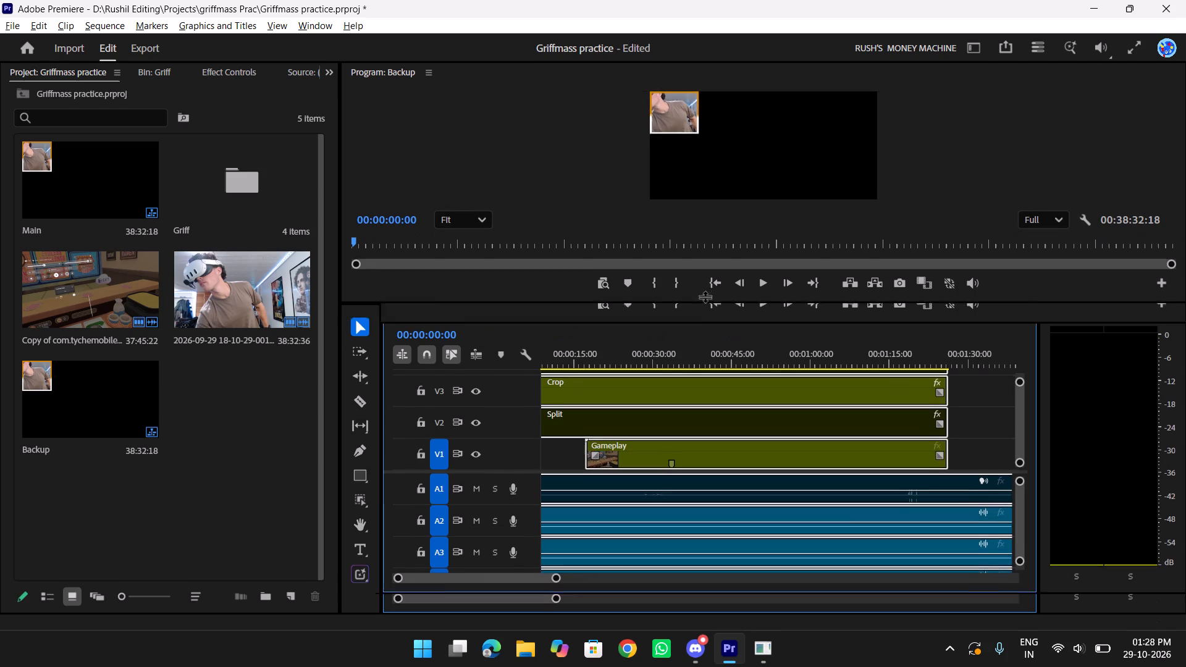
left_click_drag(705, 296, 718, 223)
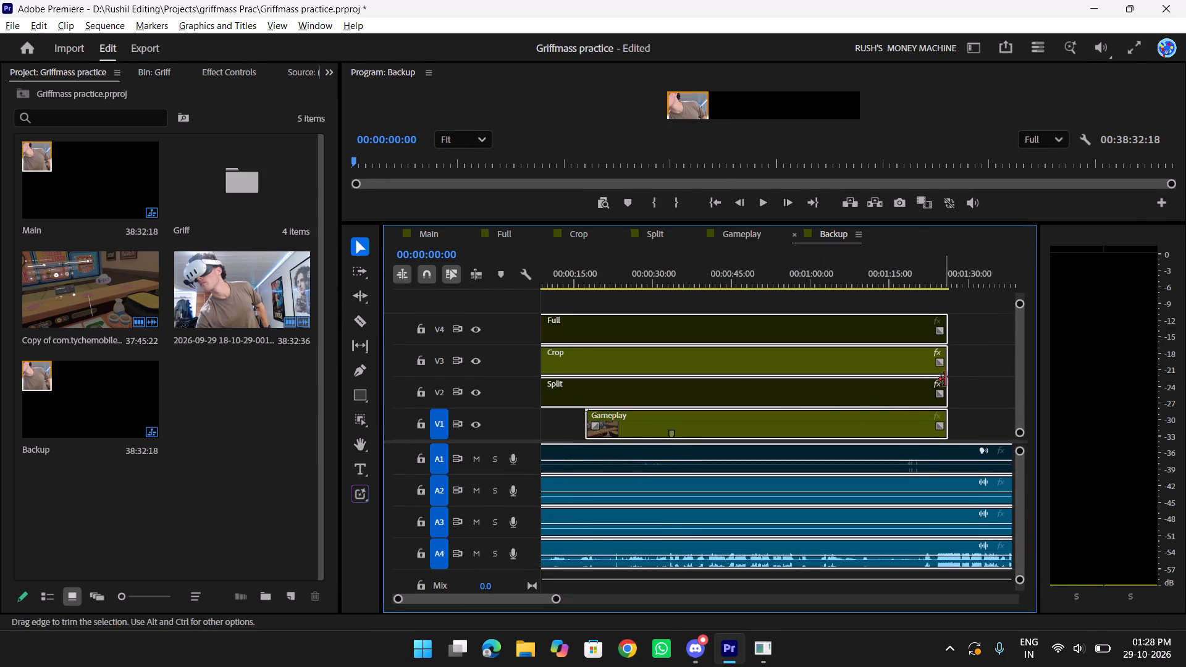
left_click_drag(884, 277, 917, 280)
key("space")
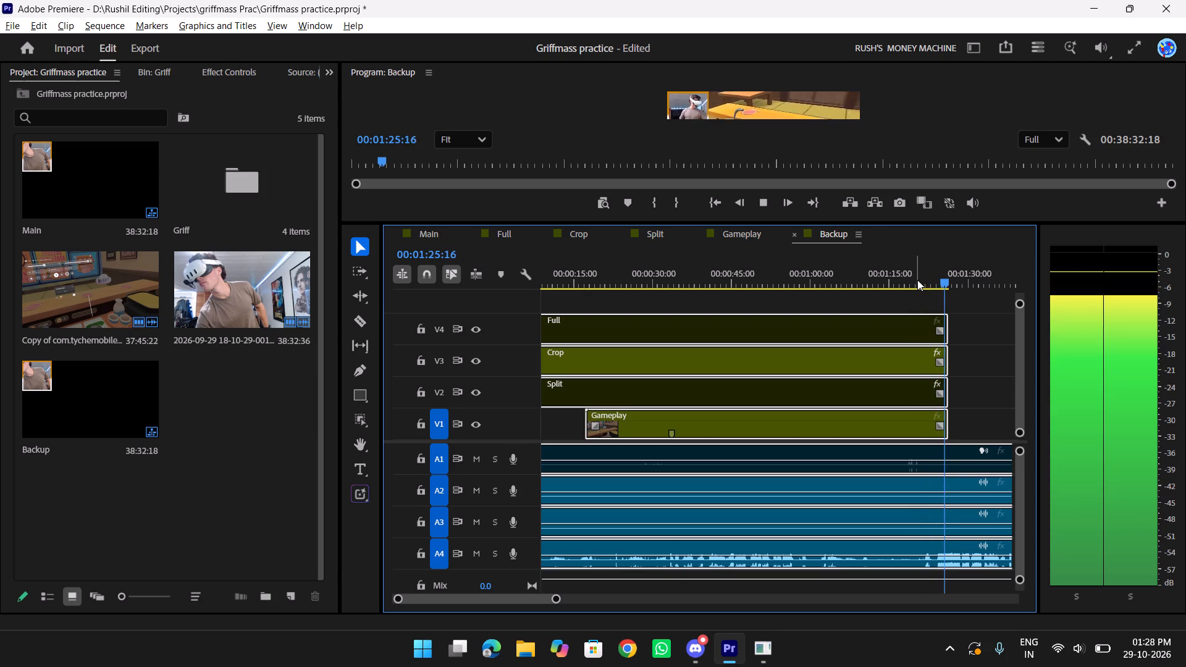
key("space")
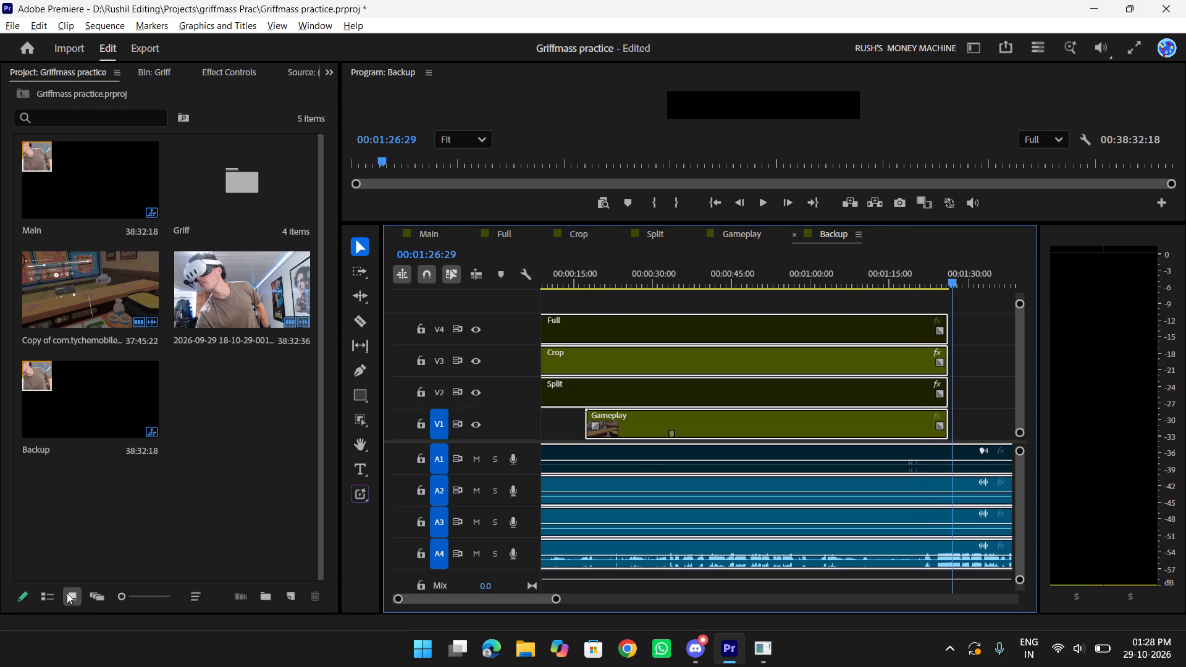
left_click(261, 487)
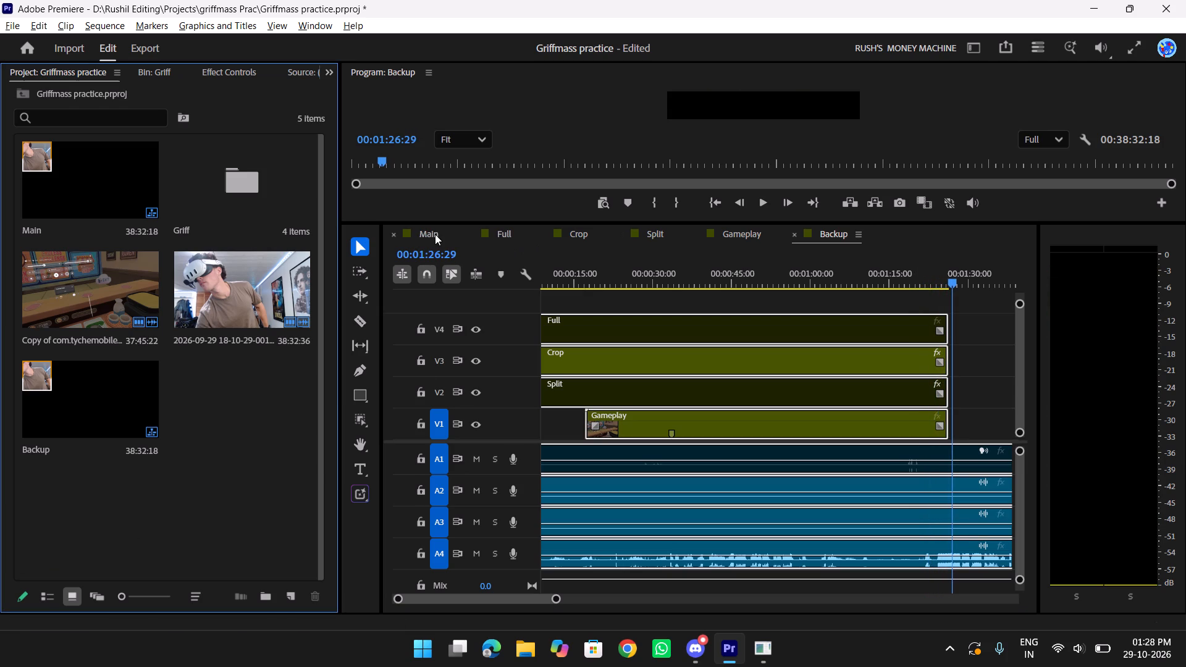
left_click(435, 234)
scroll(891, 345, "down", 14)
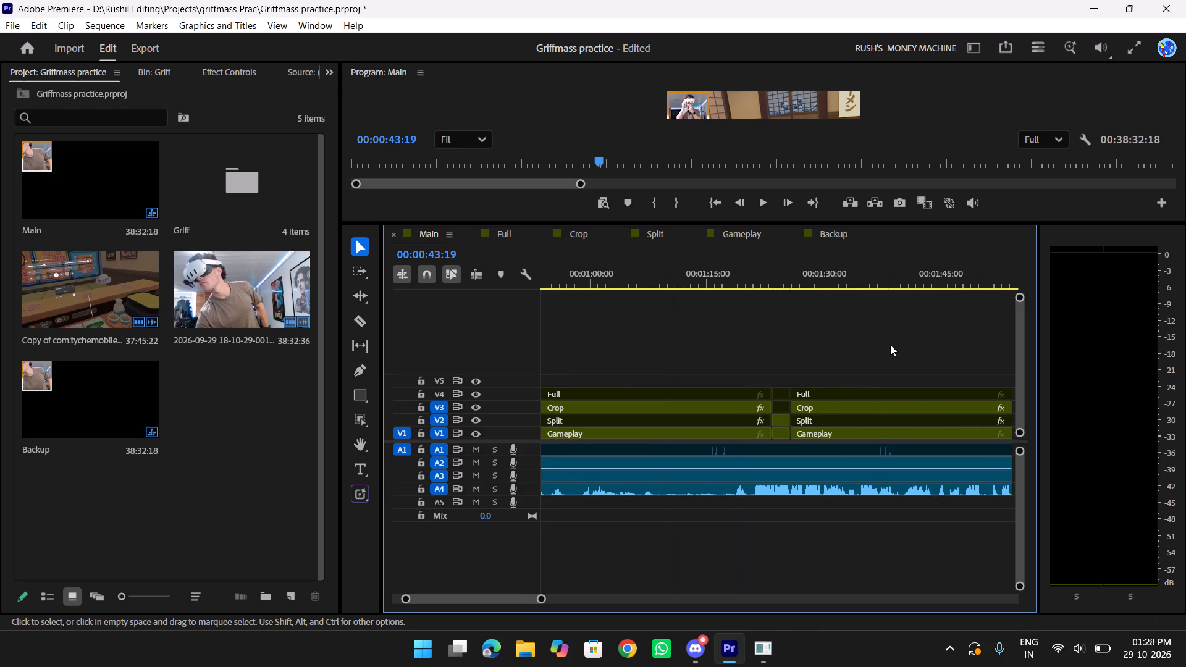
type("yyyyyyyyy")
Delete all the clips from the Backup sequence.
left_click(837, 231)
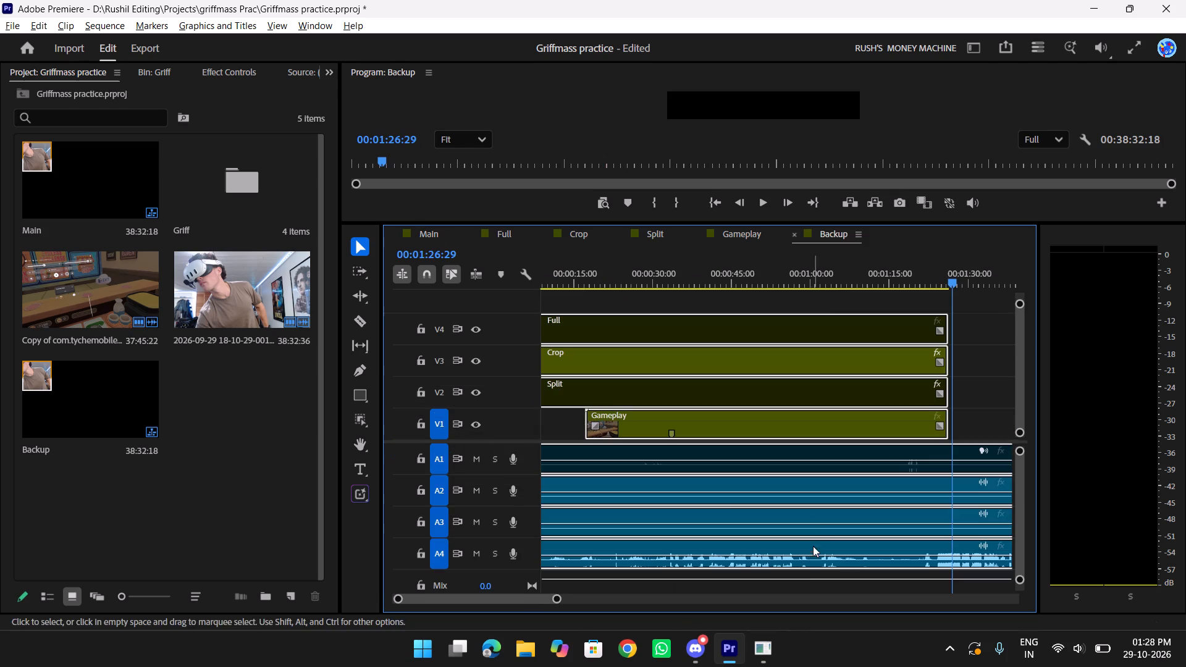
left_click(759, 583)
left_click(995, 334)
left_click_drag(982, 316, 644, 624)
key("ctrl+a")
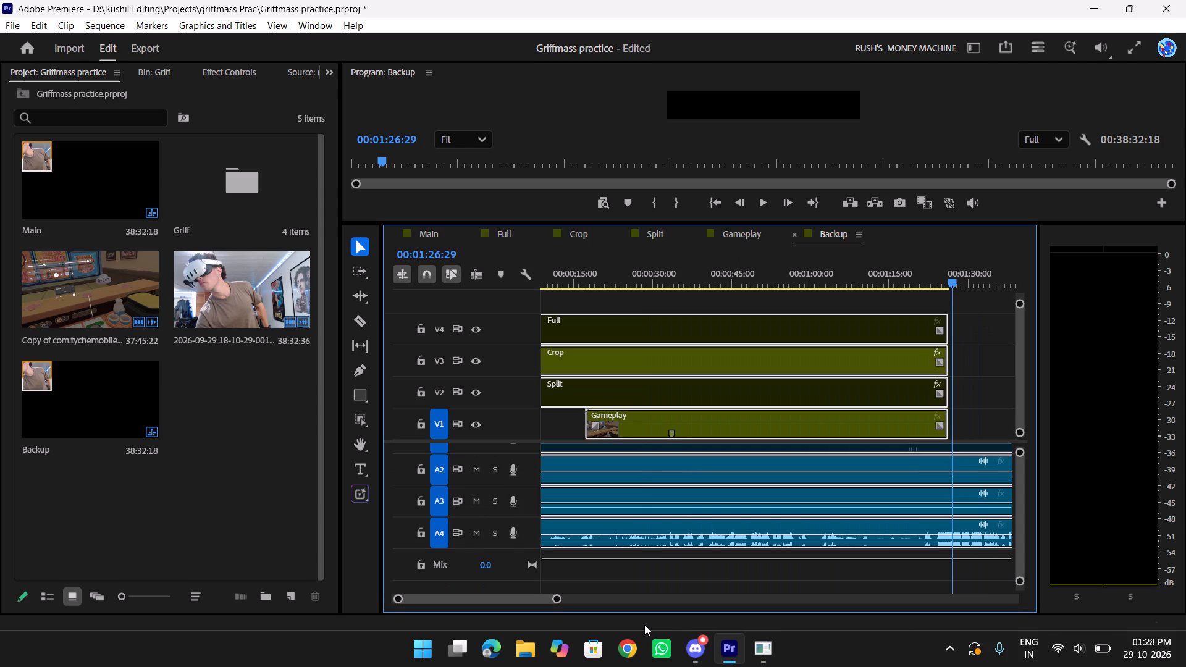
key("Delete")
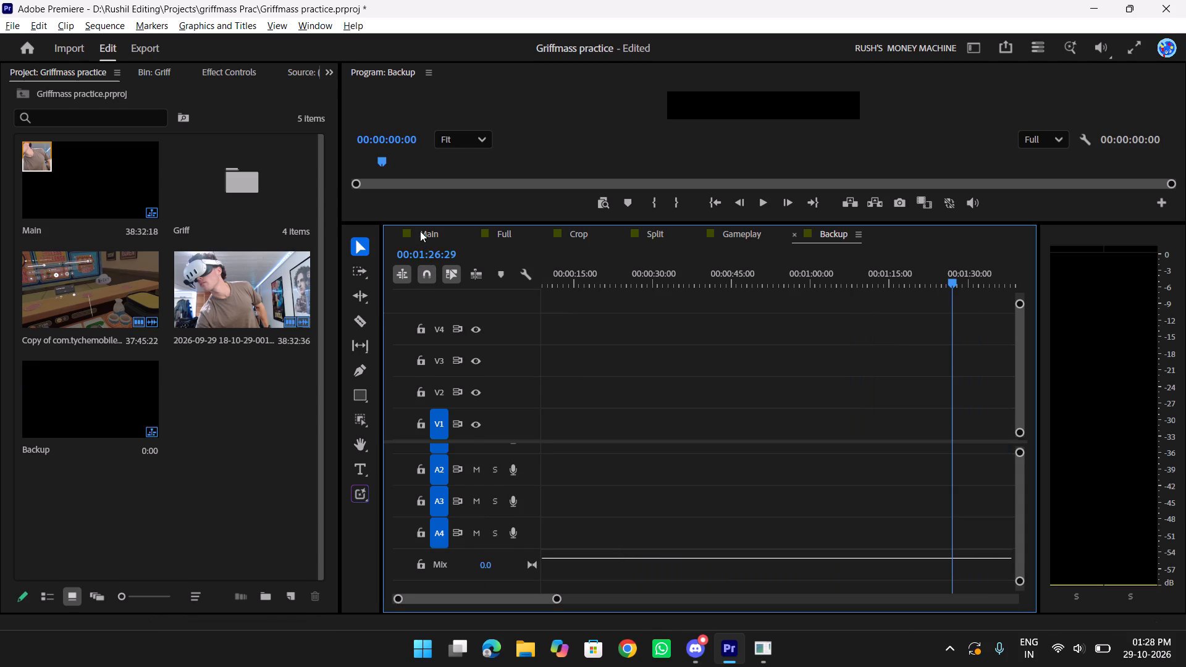
Copy the clips across the whole Main sequence, video and audio, and paste them at the start of the Backup sequence.
left_click(420, 231)
left_click_drag(806, 335, 694, 498)
key("ctrl+c")
key("ctrl+c")
key("ctrl+c")
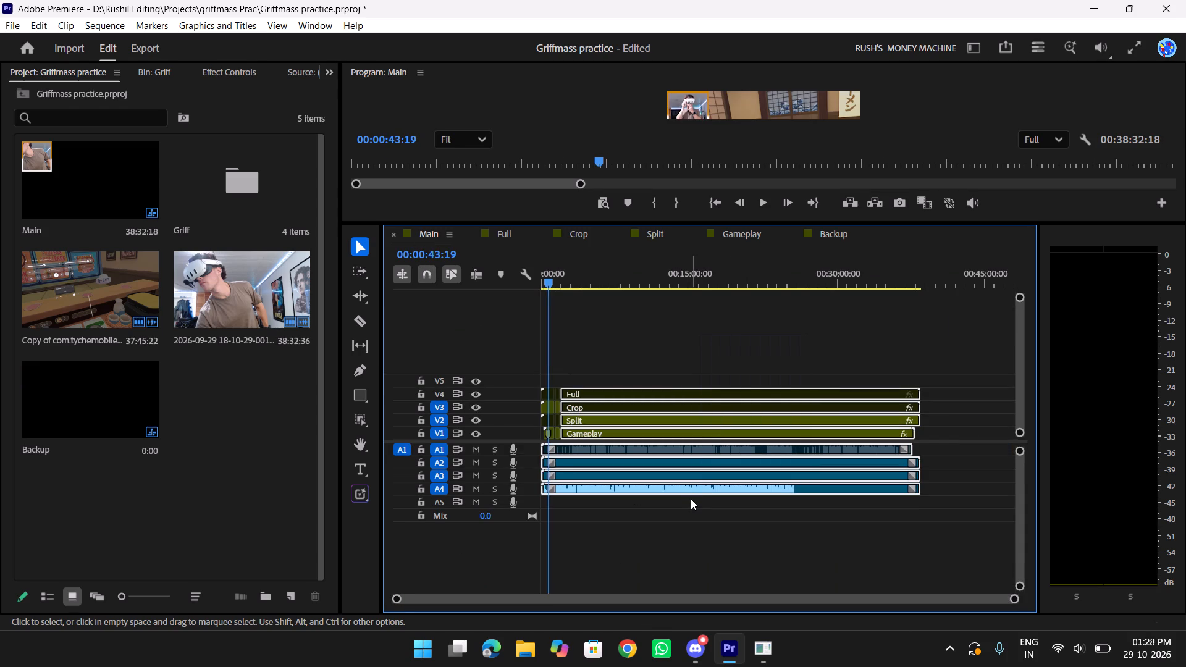
left_click(829, 235)
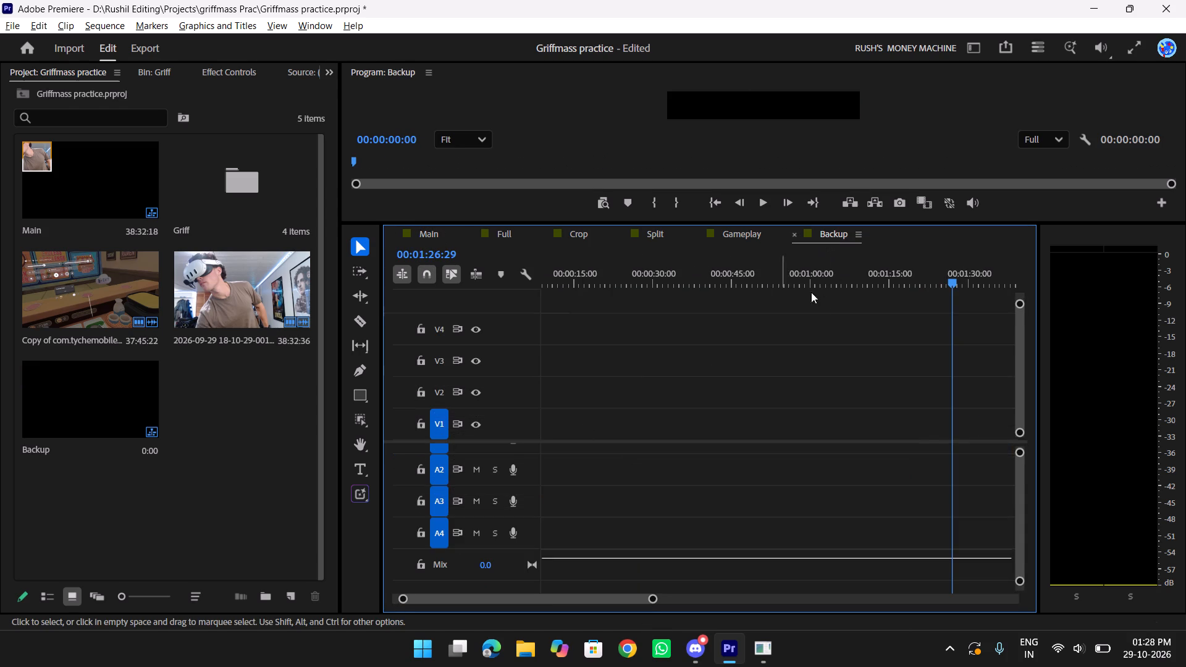
left_click(716, 200)
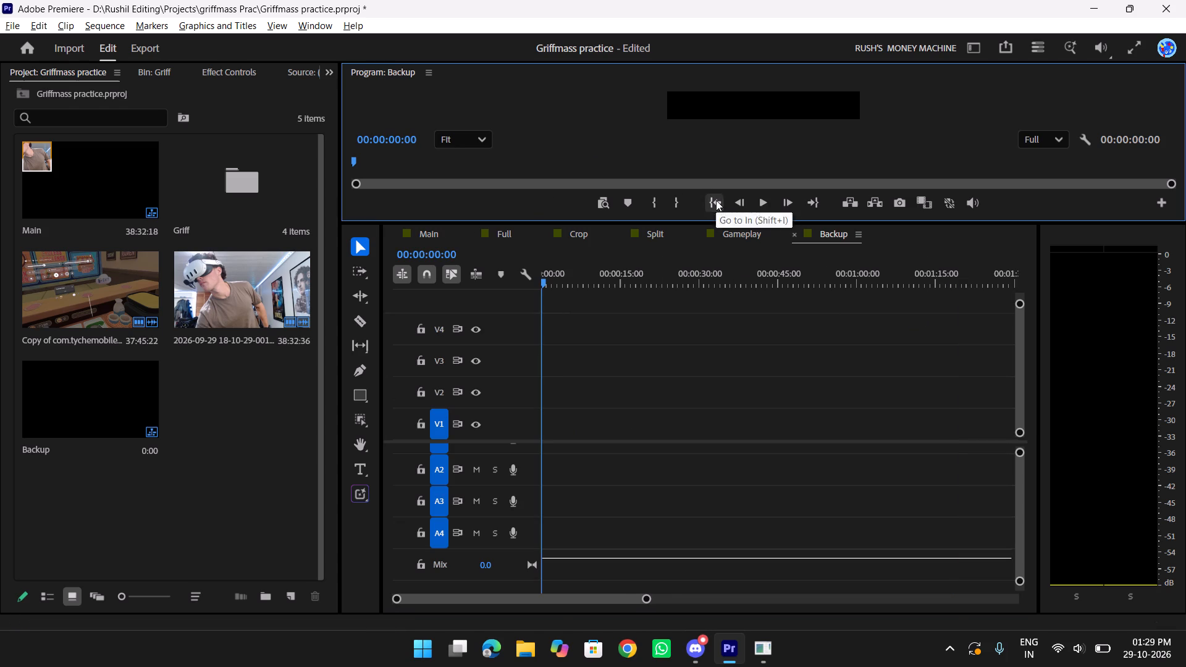
key("ctrl+v")
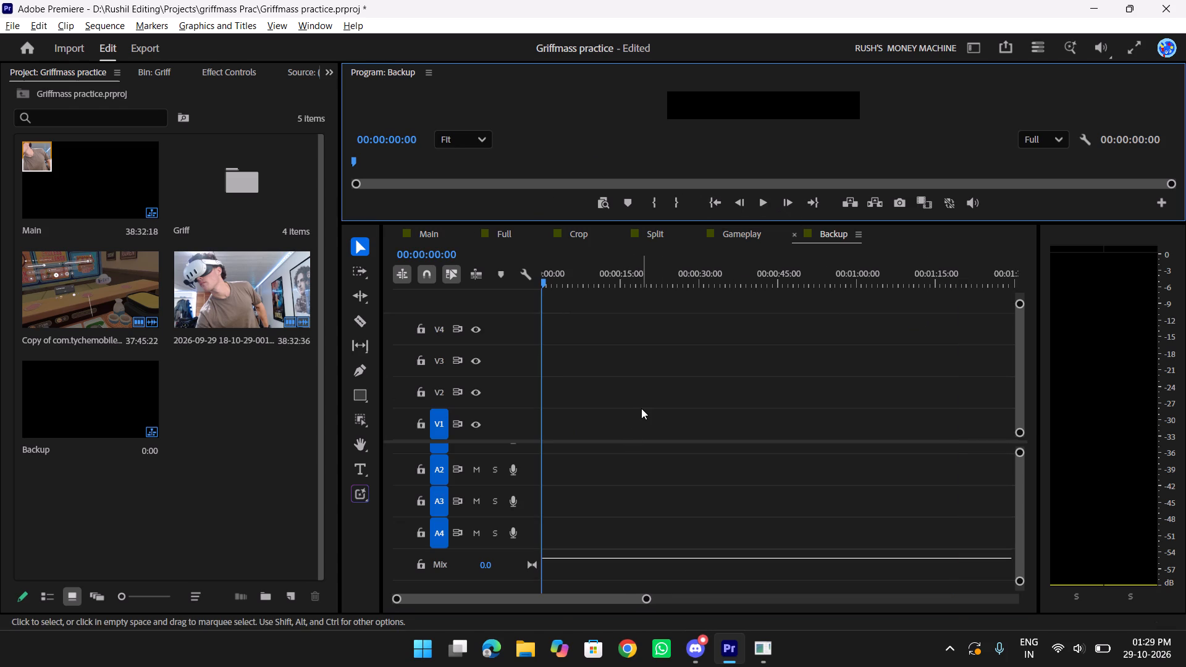
left_click(641, 408)
key("ctrl+v")
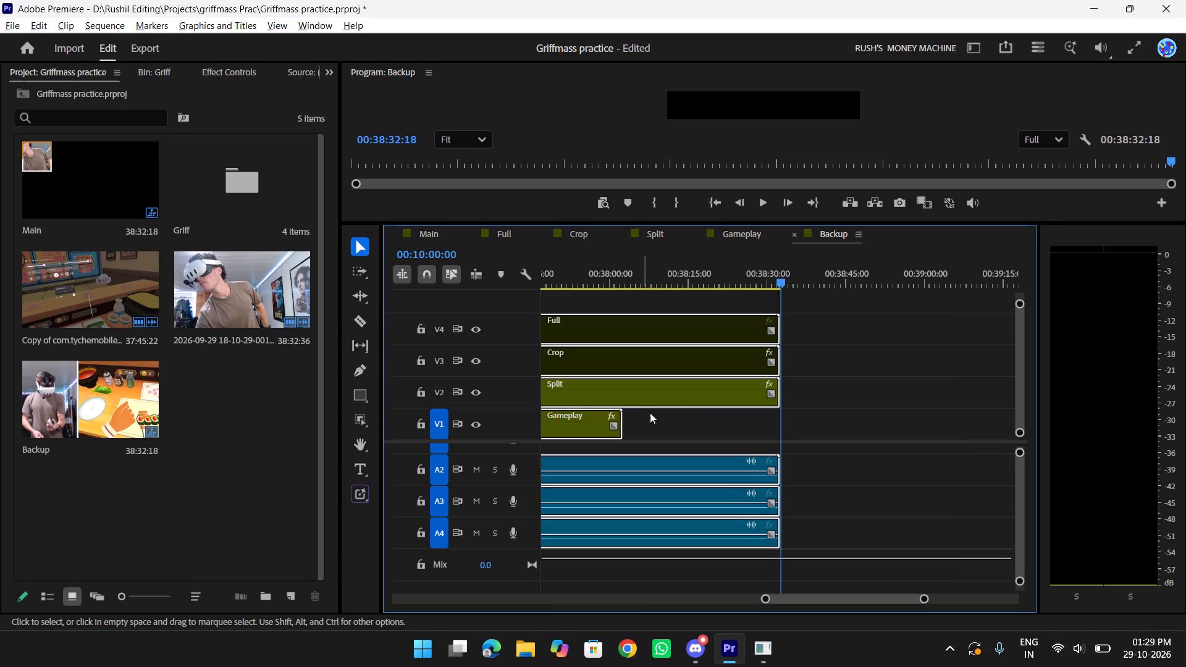
Play the end of the Backup sequence from about 00:37:38 to 00:38:02 and examine where the pasted Gameplay clip and audio end.
type("yyy")
left_click_drag(778, 277, 707, 279)
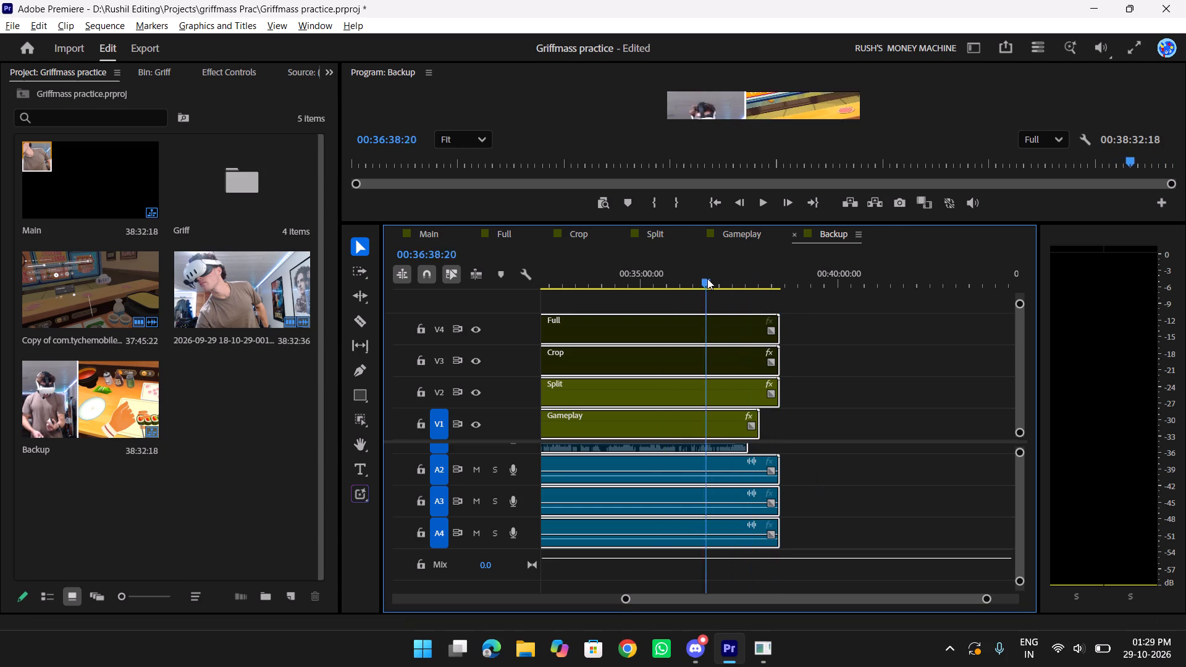
left_click_drag(707, 279, 743, 278)
key("space")
type("ff")
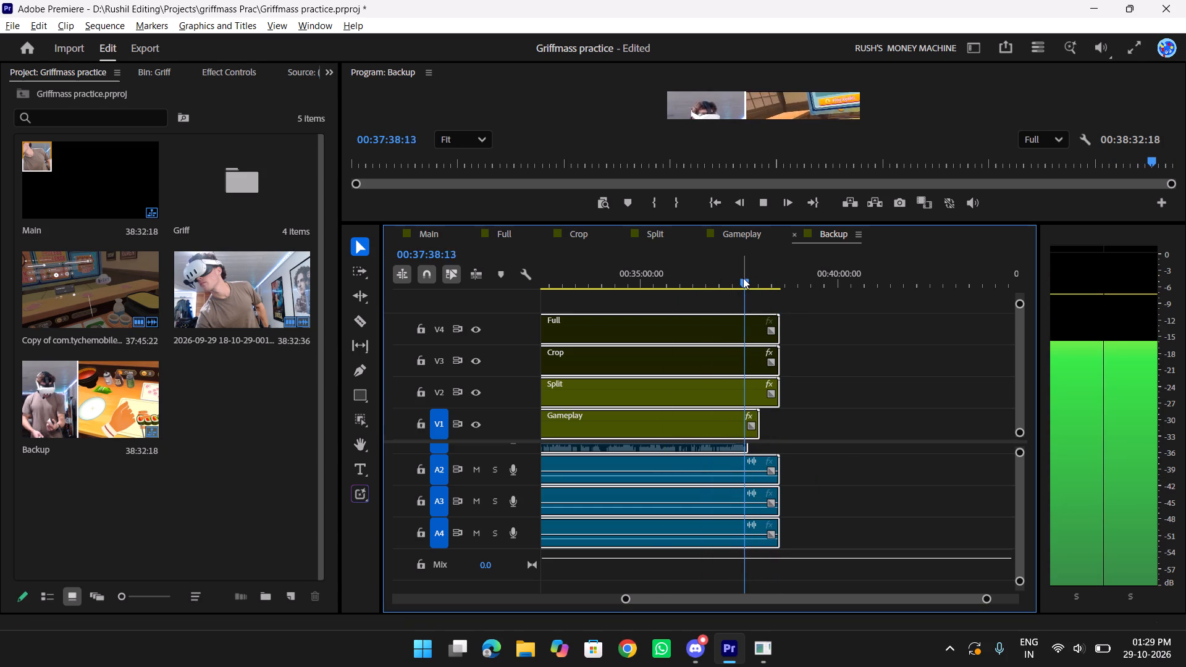
type("ttttt")
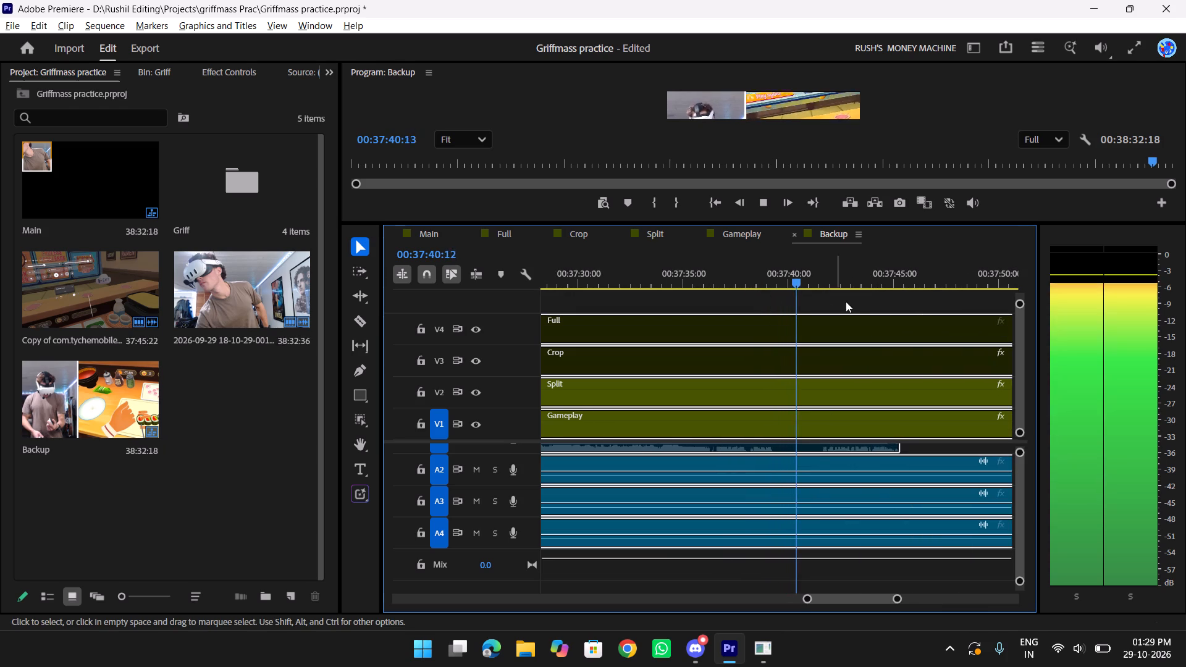
scroll(857, 306, "down", 6)
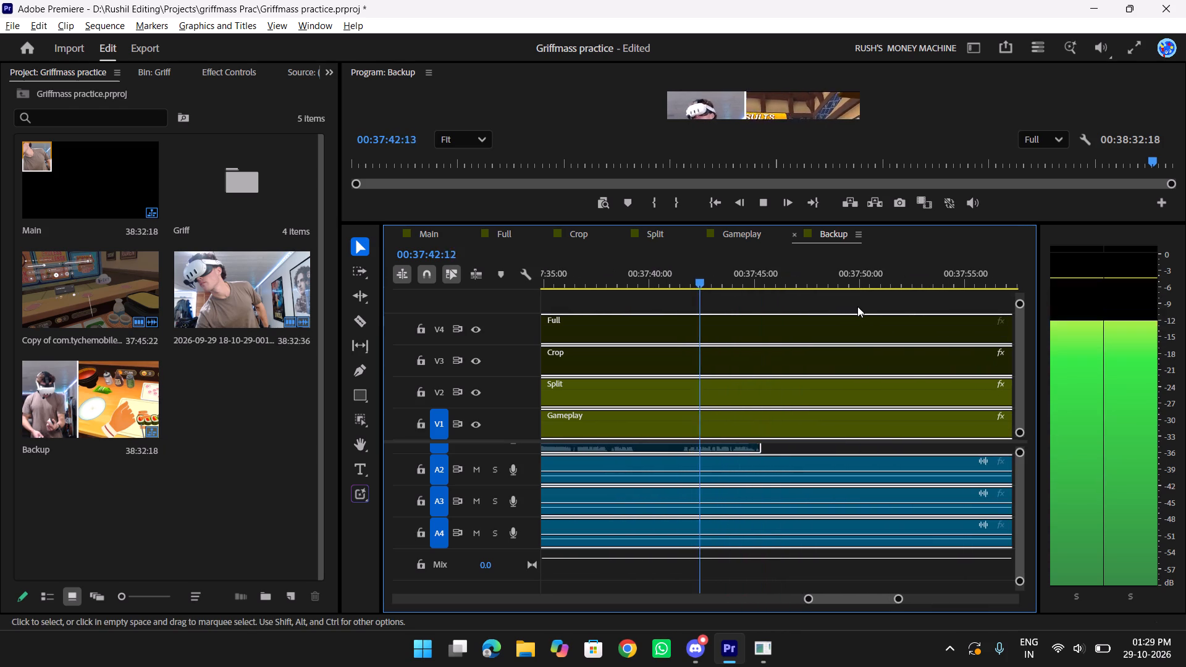
scroll(857, 306, "down", 3)
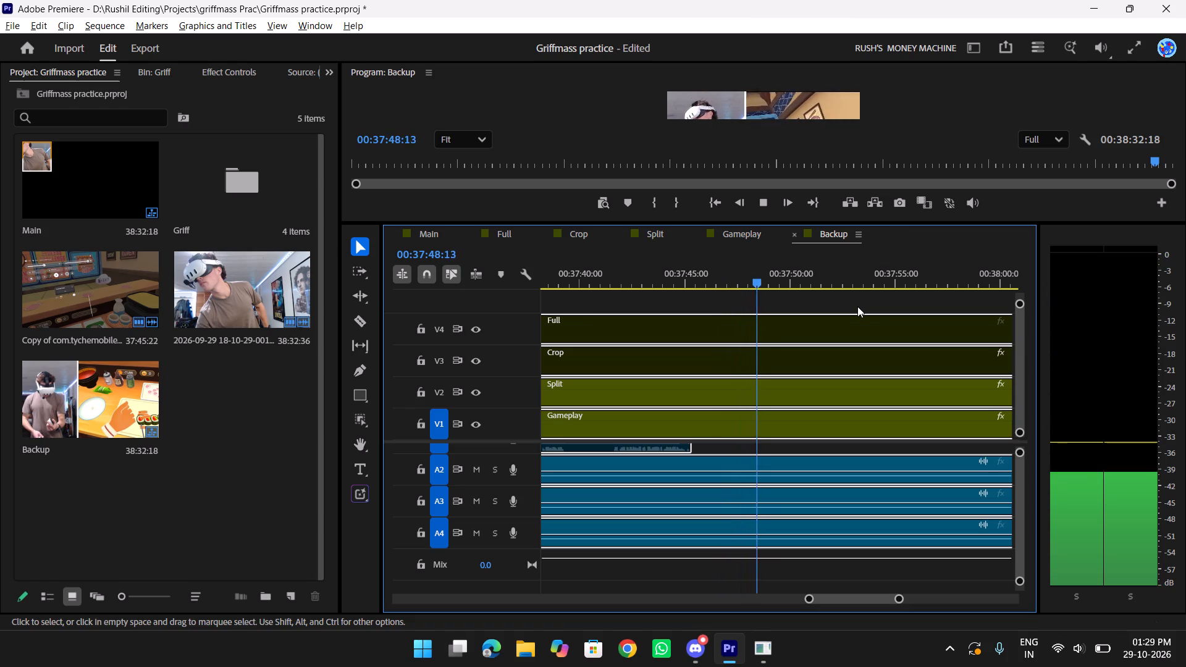
scroll(858, 306, "down", 5)
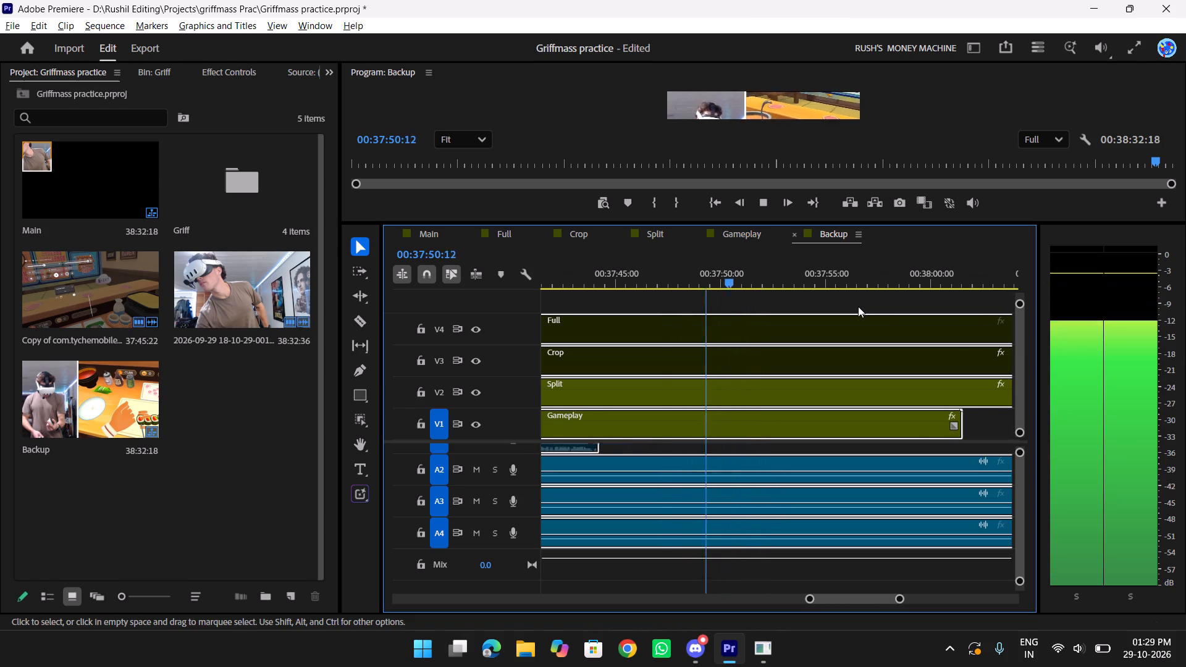
scroll(858, 306, "down", 1)
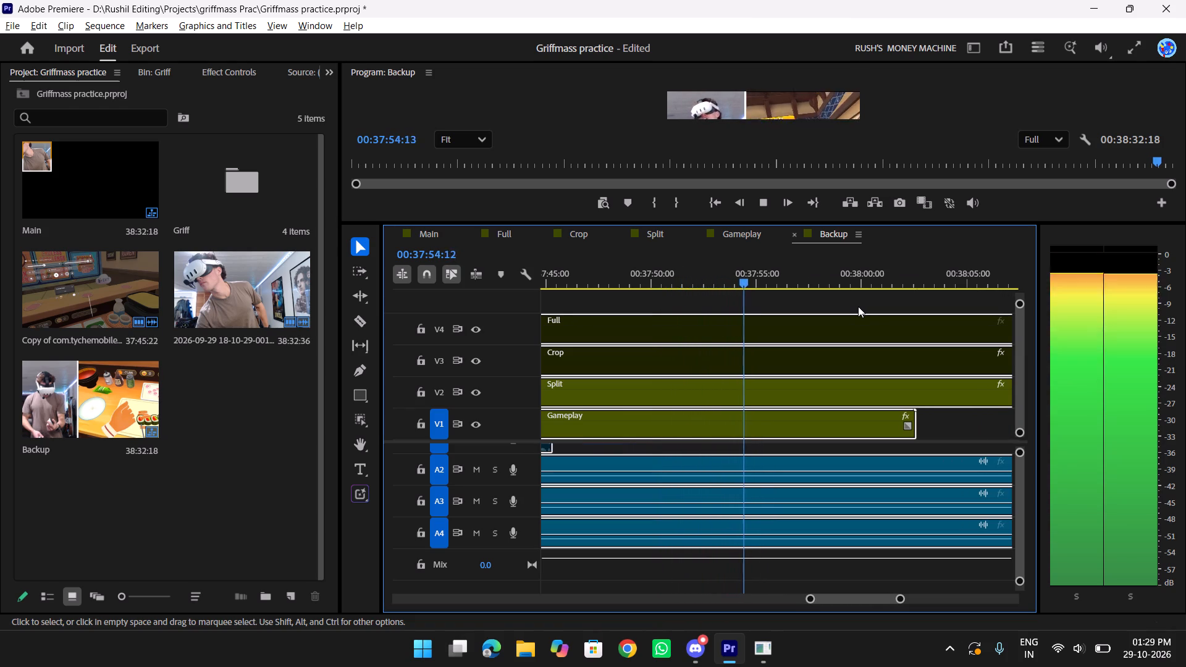
scroll(927, 437, "down", 1)
scroll(927, 437, "up", 7)
scroll(927, 437, "down", 4)
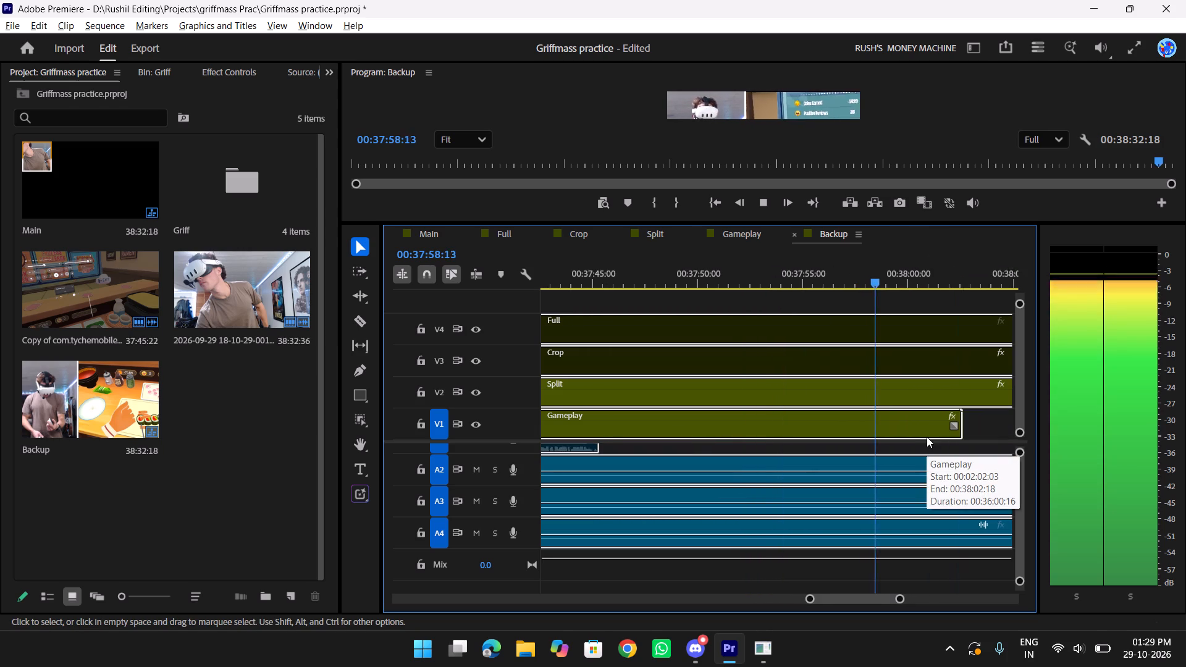
scroll(927, 437, "down", 6)
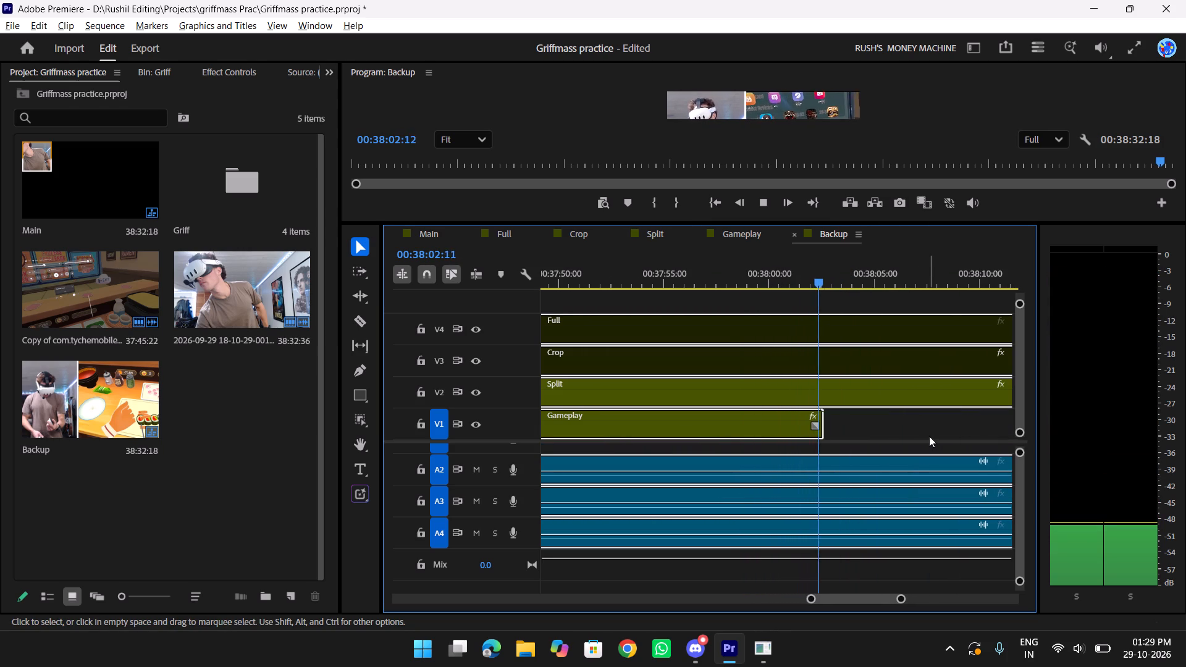
key("space")
type("yy")
key("y")
key("y")
key("y")
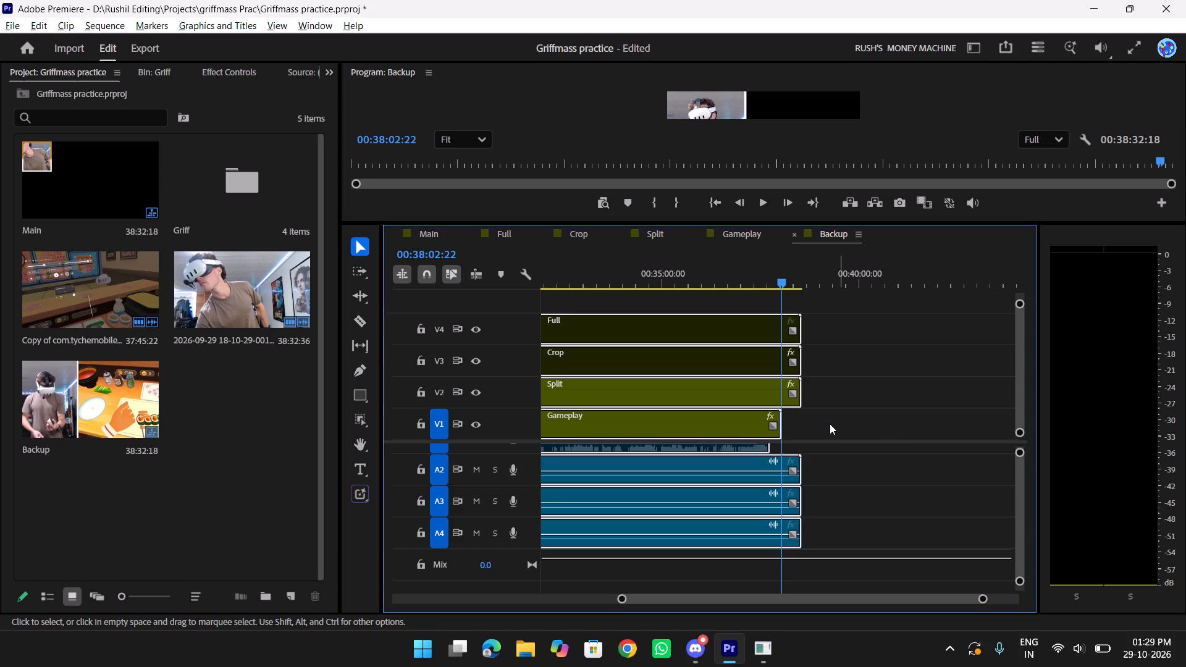
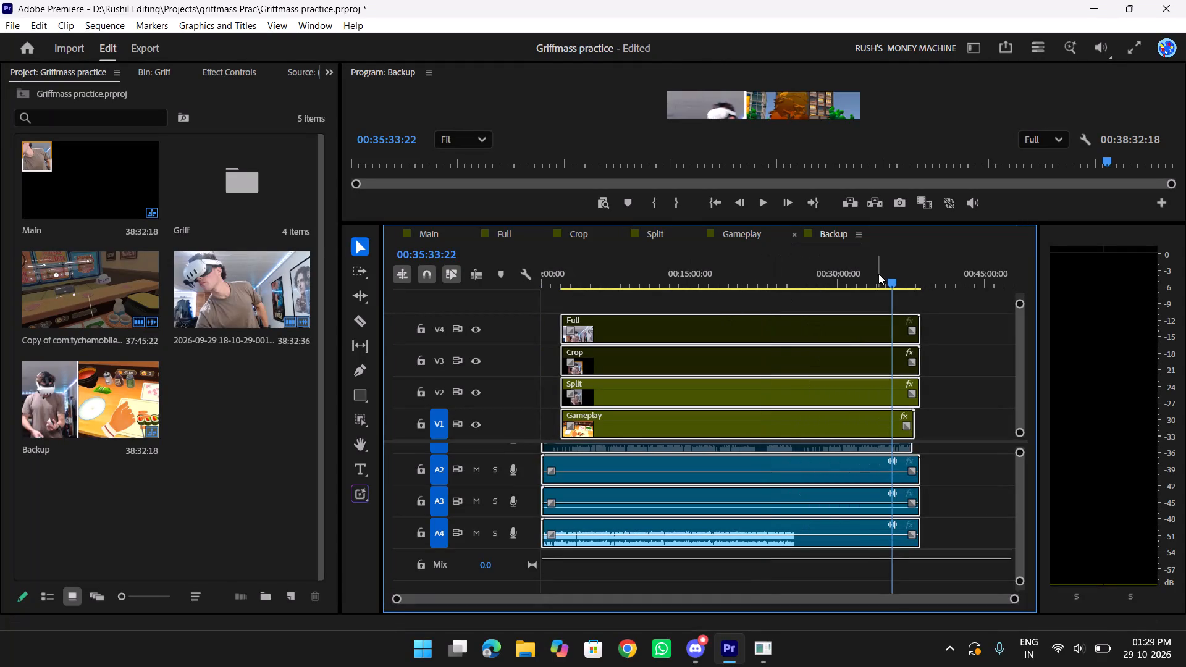
Examine the opening minutes of the Backup sequence, checking where the pasted video clips begin, and scrub to 00:04:13:20.
left_click_drag(869, 271, 470, 274)
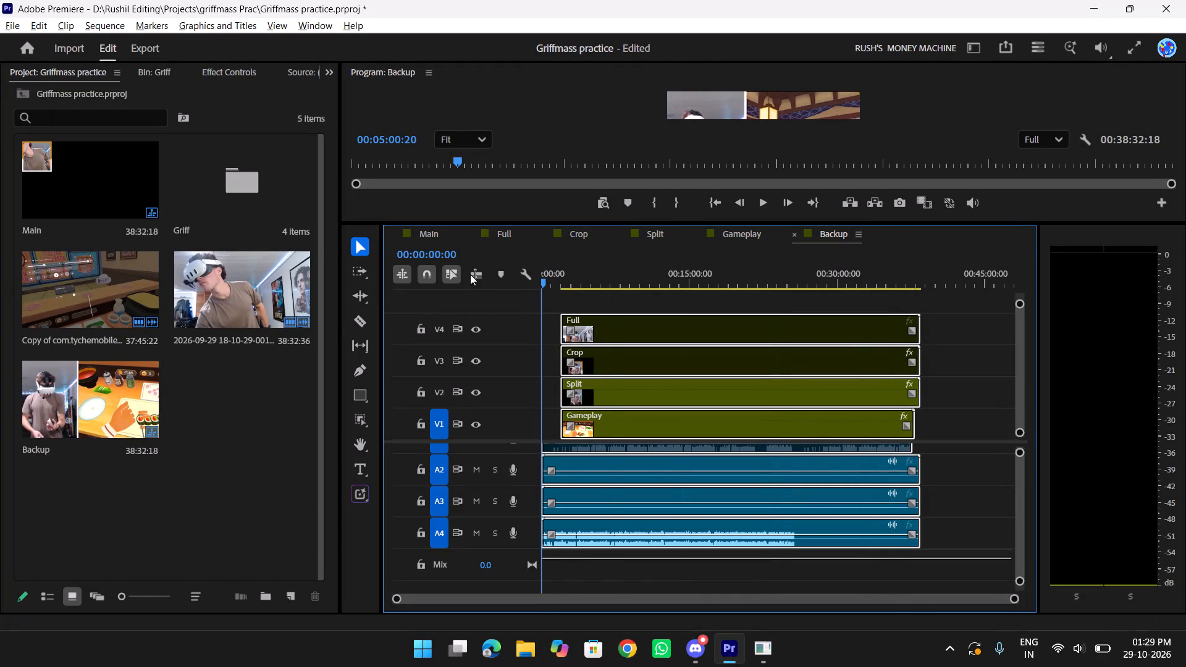
left_click_drag(470, 274, 517, 271)
type("tt")
key("t")
key("t")
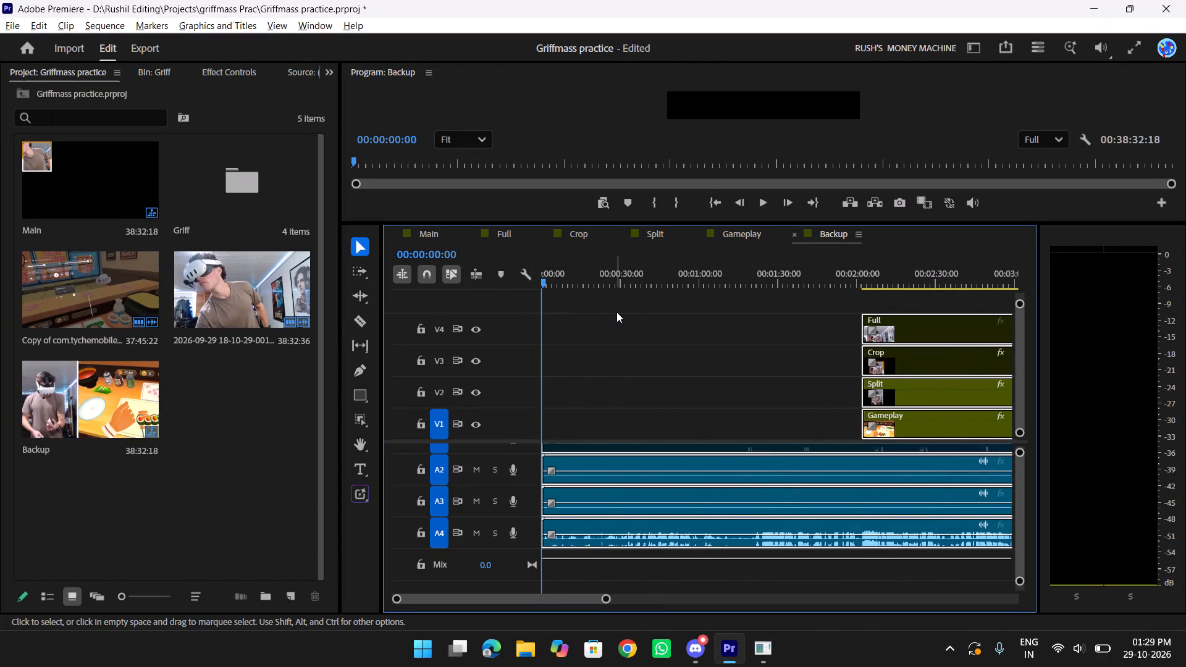
key("t")
scroll(694, 384, "down", 3)
left_click(721, 399)
scroll(796, 298, "down", 4)
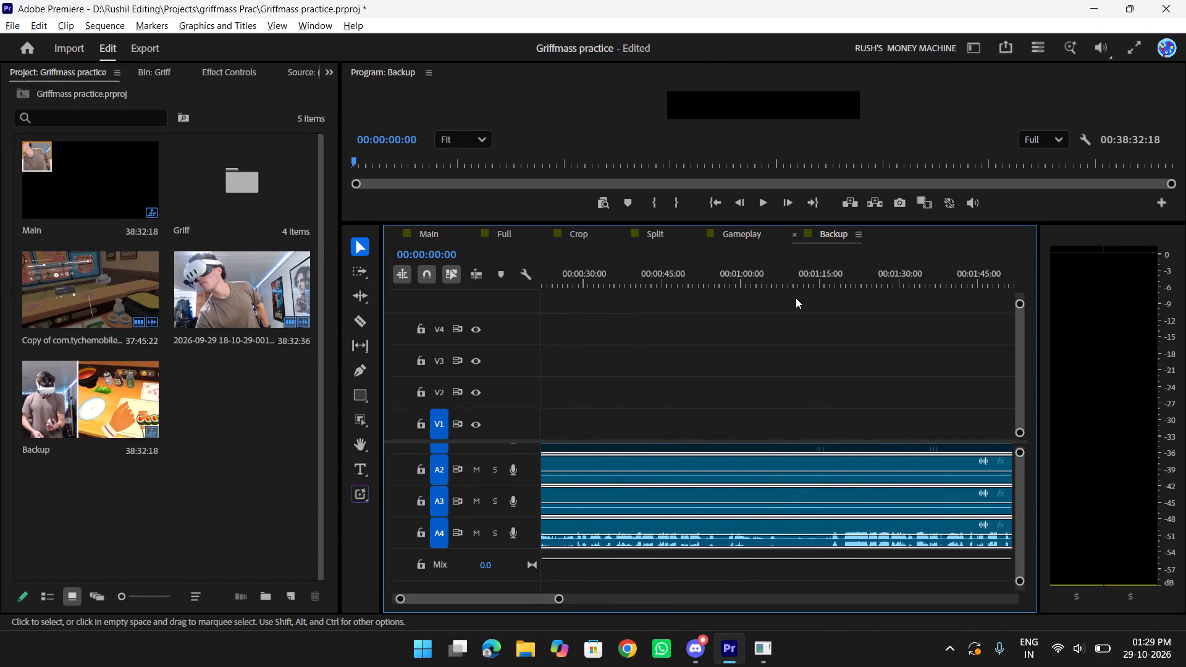
scroll(824, 298, "up", 7)
type("yyyyy")
key("space")
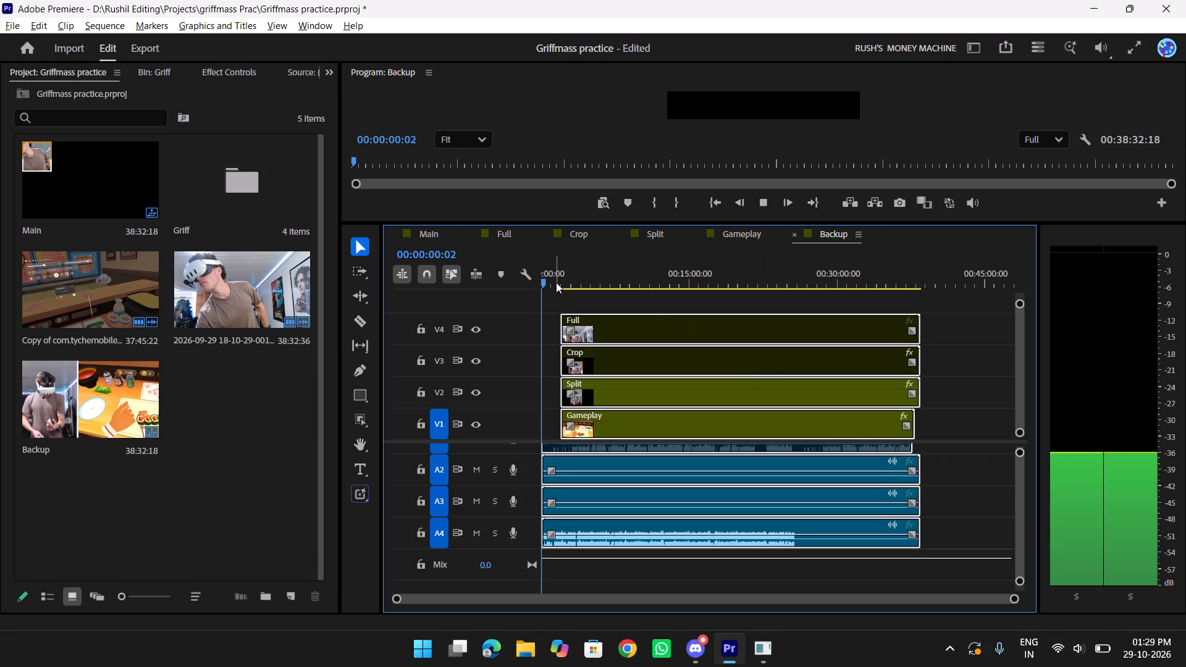
left_click_drag(551, 285, 585, 286)
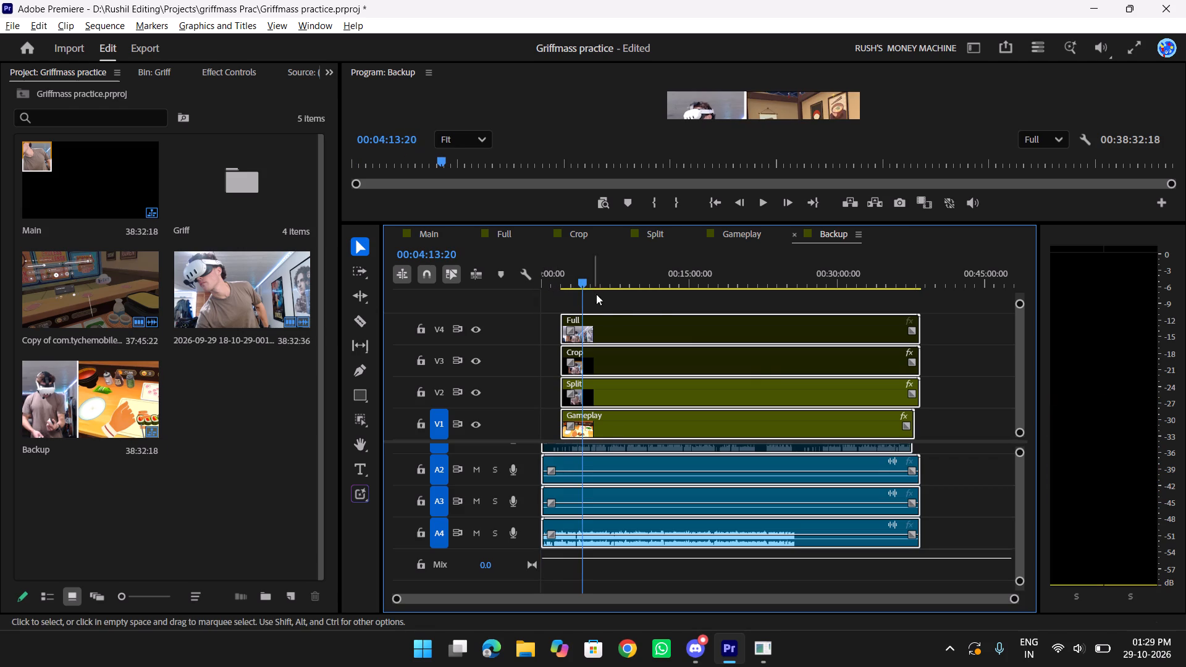
Delete all the clips from the Backup sequence.
left_click_drag(658, 293, 644, 531)
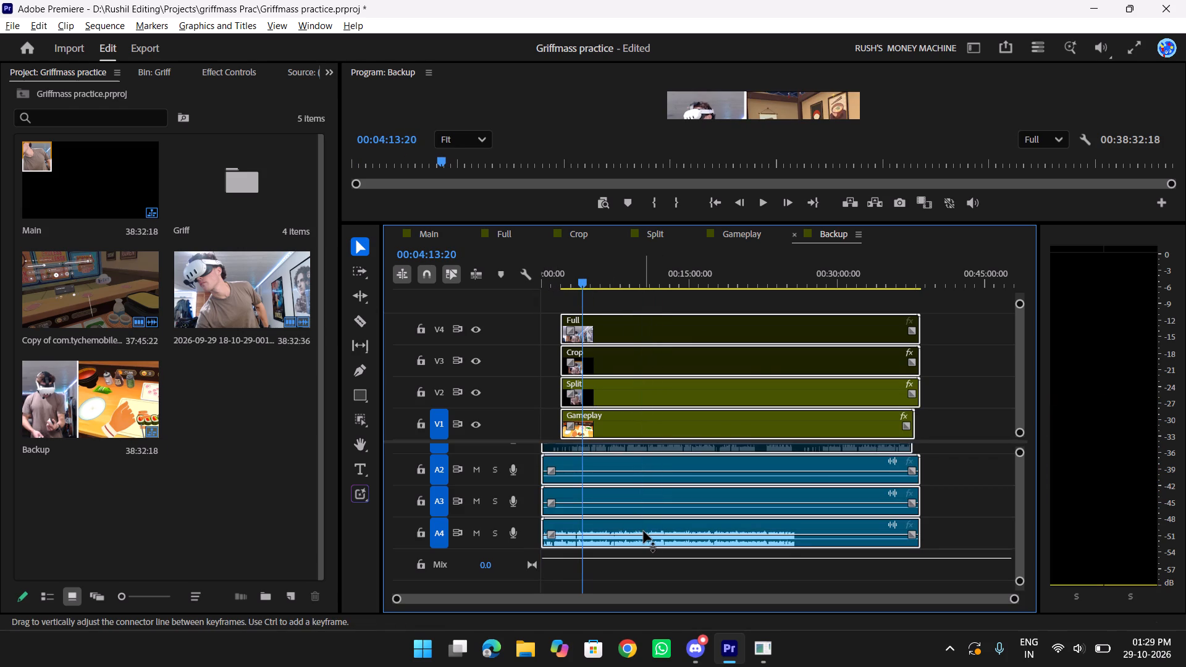
key("Delete")
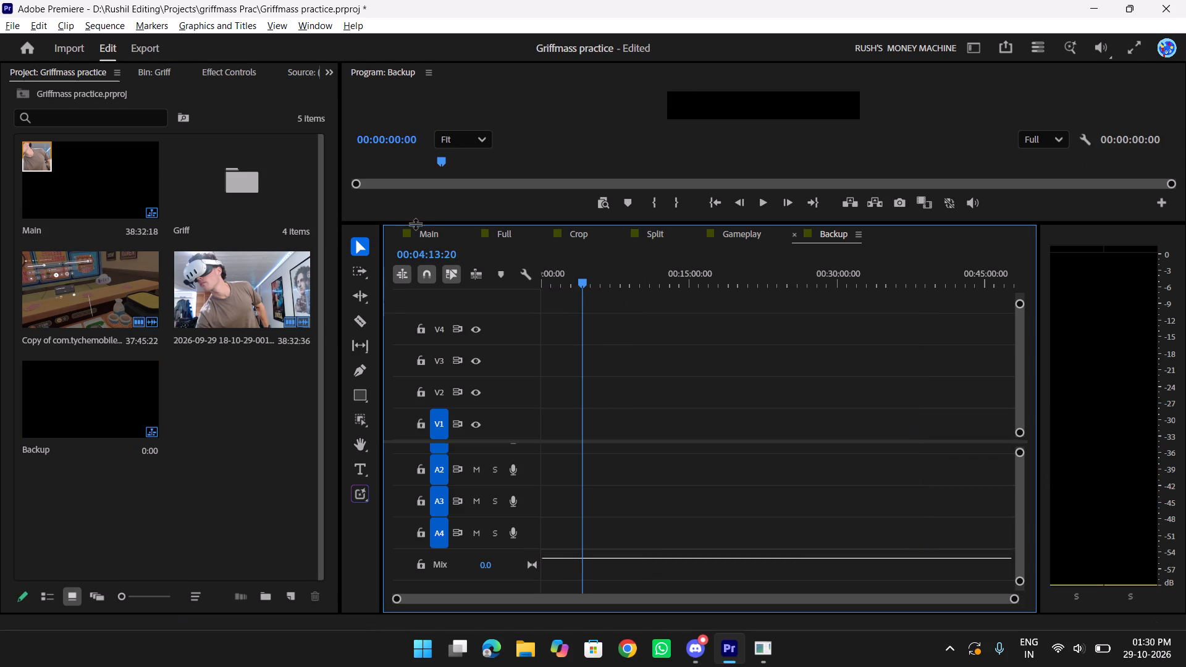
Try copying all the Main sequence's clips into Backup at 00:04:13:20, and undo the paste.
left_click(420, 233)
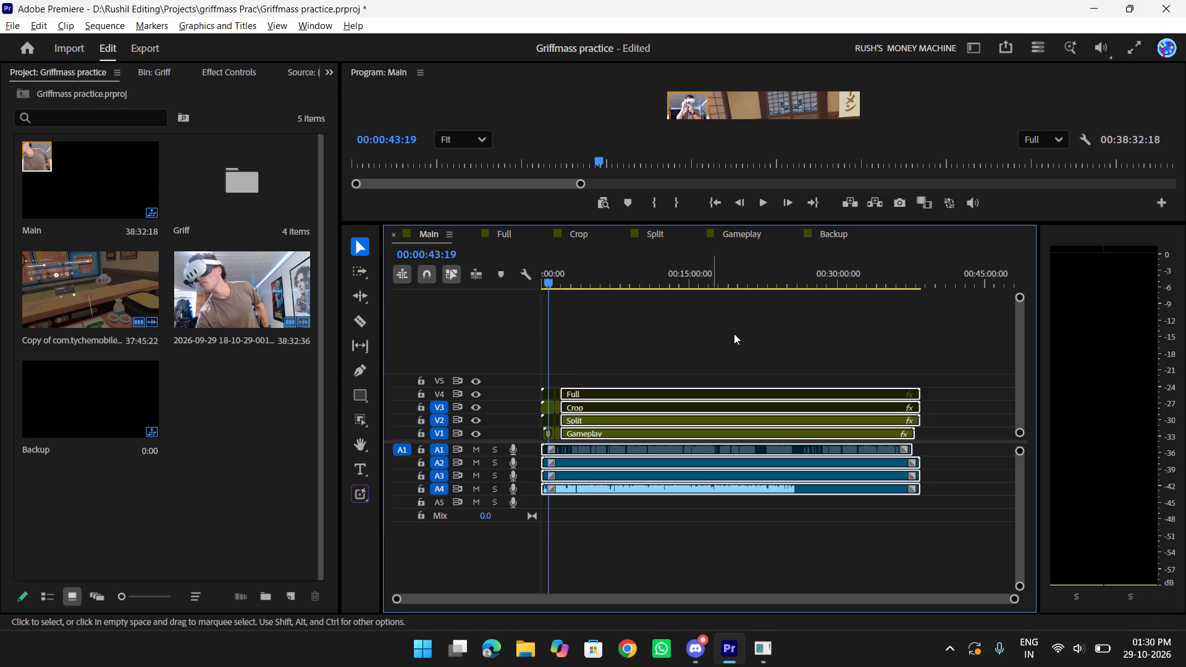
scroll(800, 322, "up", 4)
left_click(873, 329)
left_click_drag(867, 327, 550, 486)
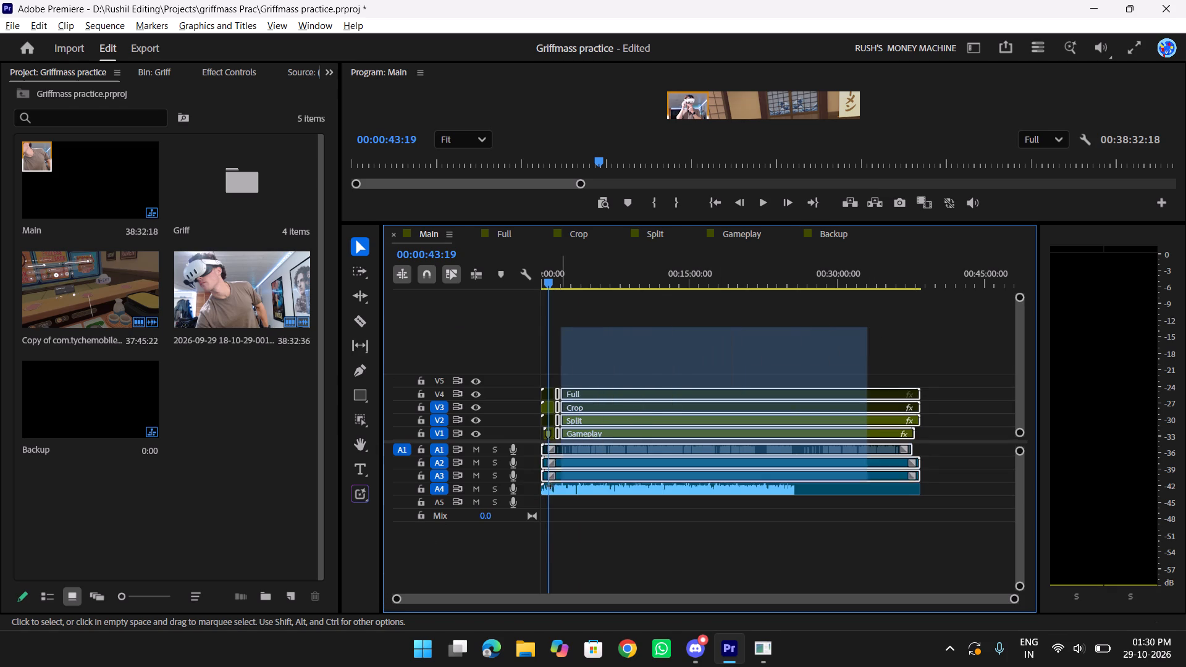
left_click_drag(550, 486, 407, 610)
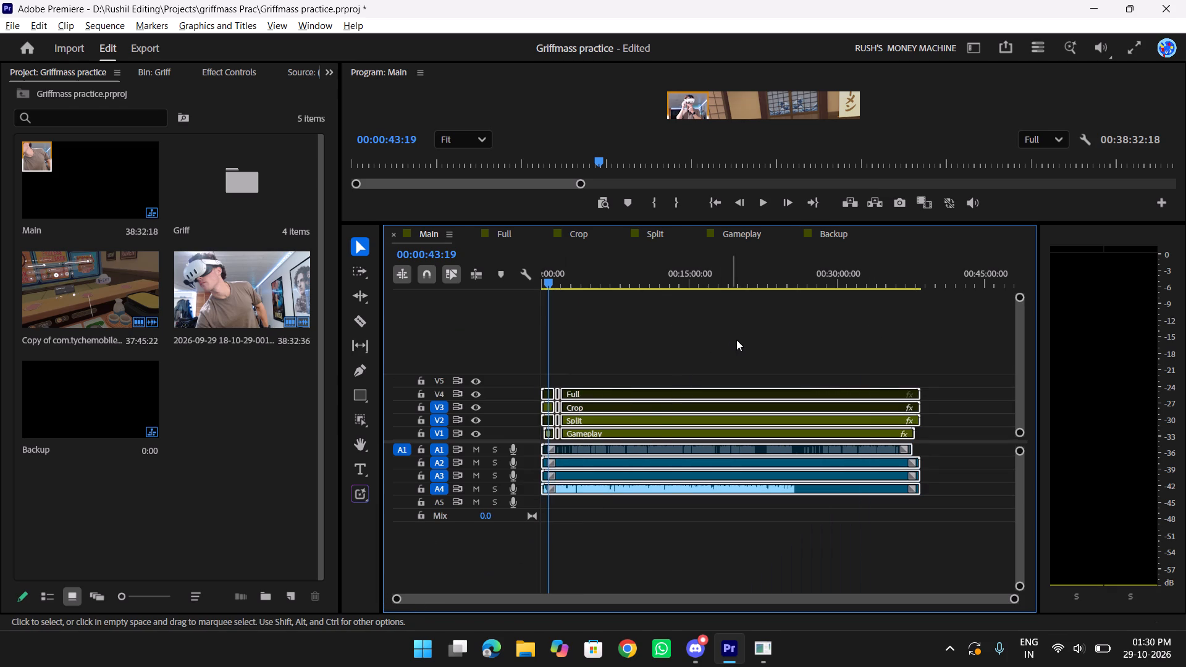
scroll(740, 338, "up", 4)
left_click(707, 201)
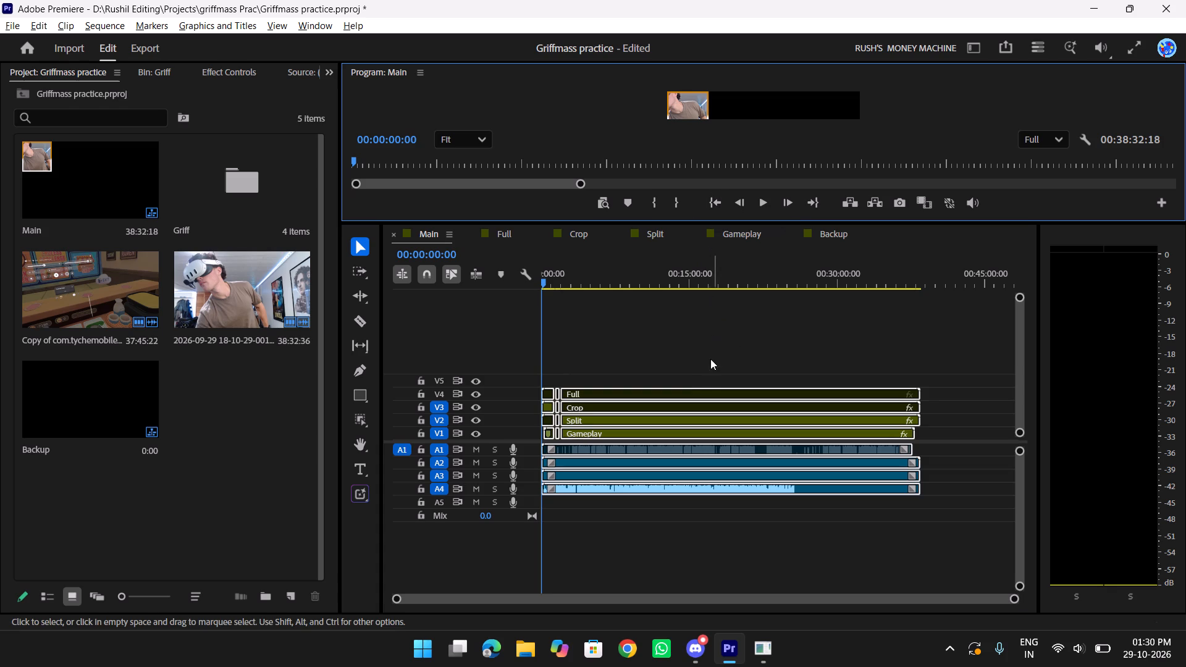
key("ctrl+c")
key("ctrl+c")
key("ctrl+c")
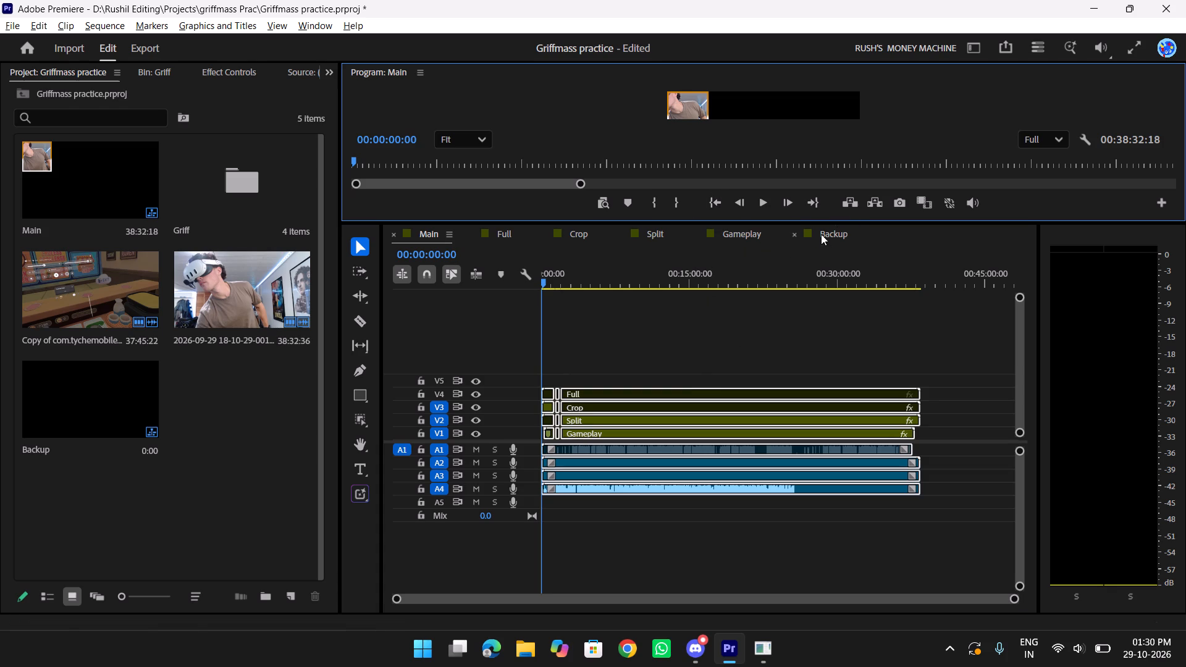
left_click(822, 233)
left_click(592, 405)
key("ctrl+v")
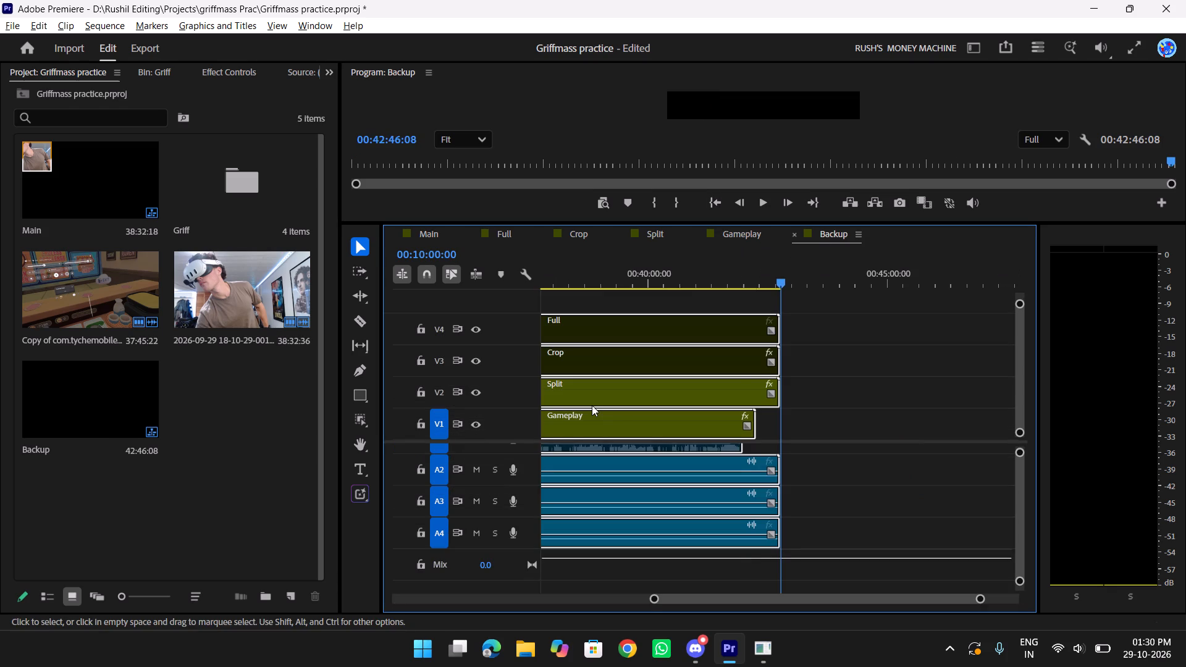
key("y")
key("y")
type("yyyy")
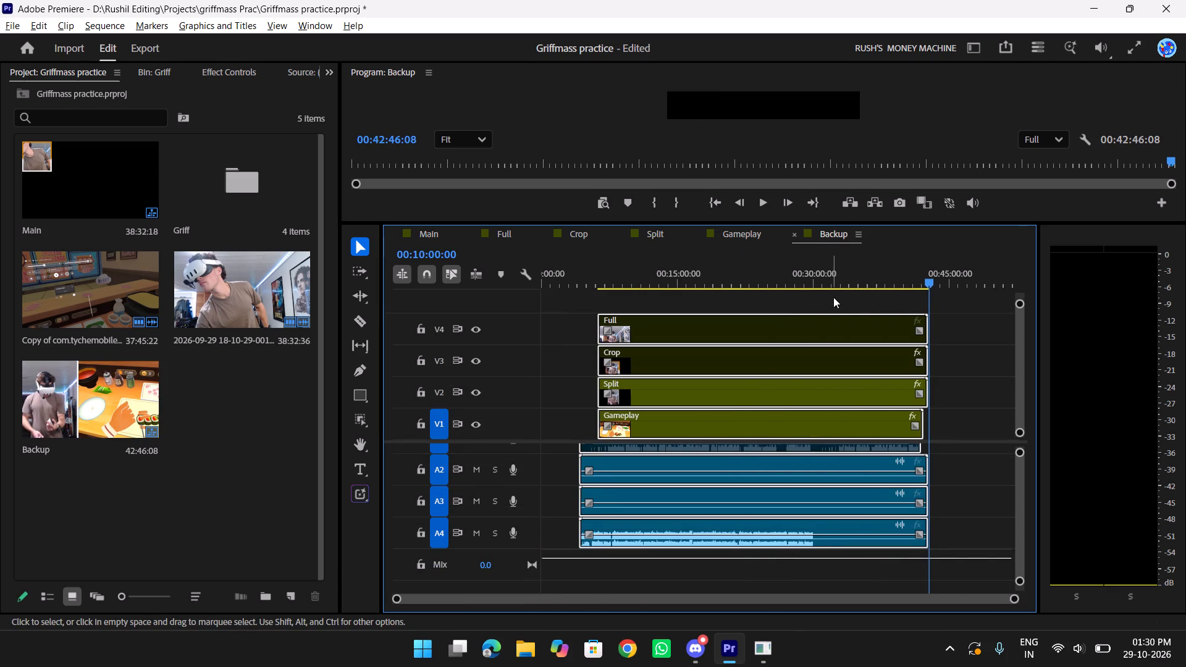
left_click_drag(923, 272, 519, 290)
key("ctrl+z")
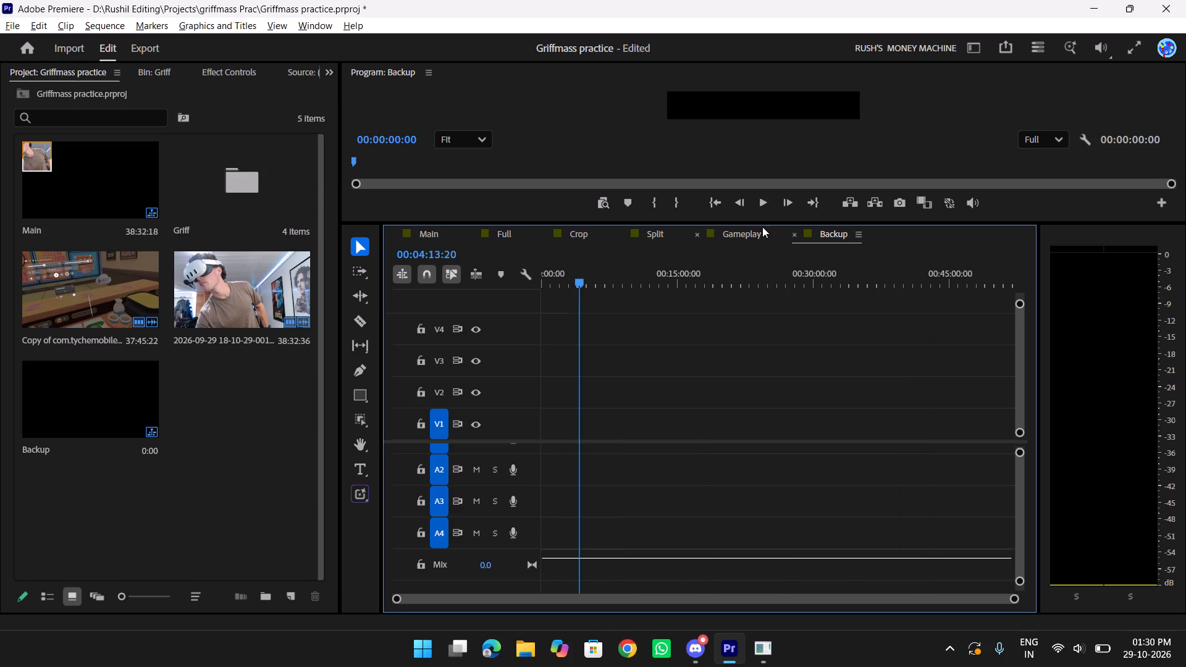
Copy every video and audio clip in the Main sequence and paste them into Backup at 00:00:00:00.
left_click(740, 235)
left_click(428, 238)
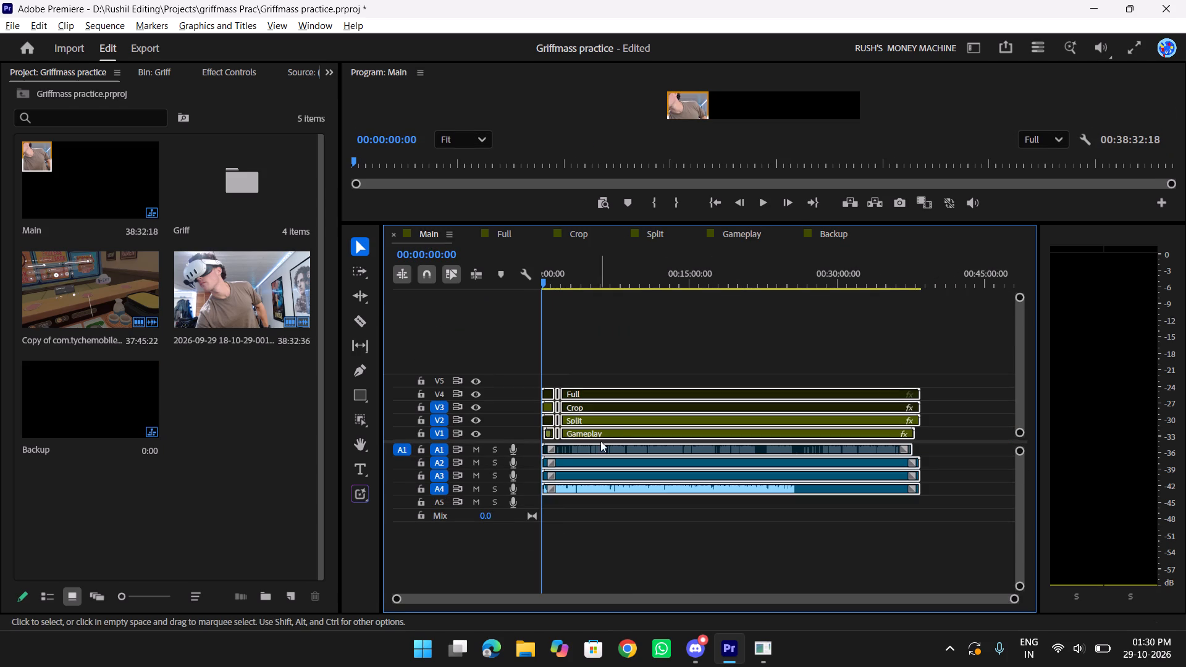
left_click(619, 548)
type("tttt")
type("yyyyyy")
left_click_drag(935, 350, 619, 511)
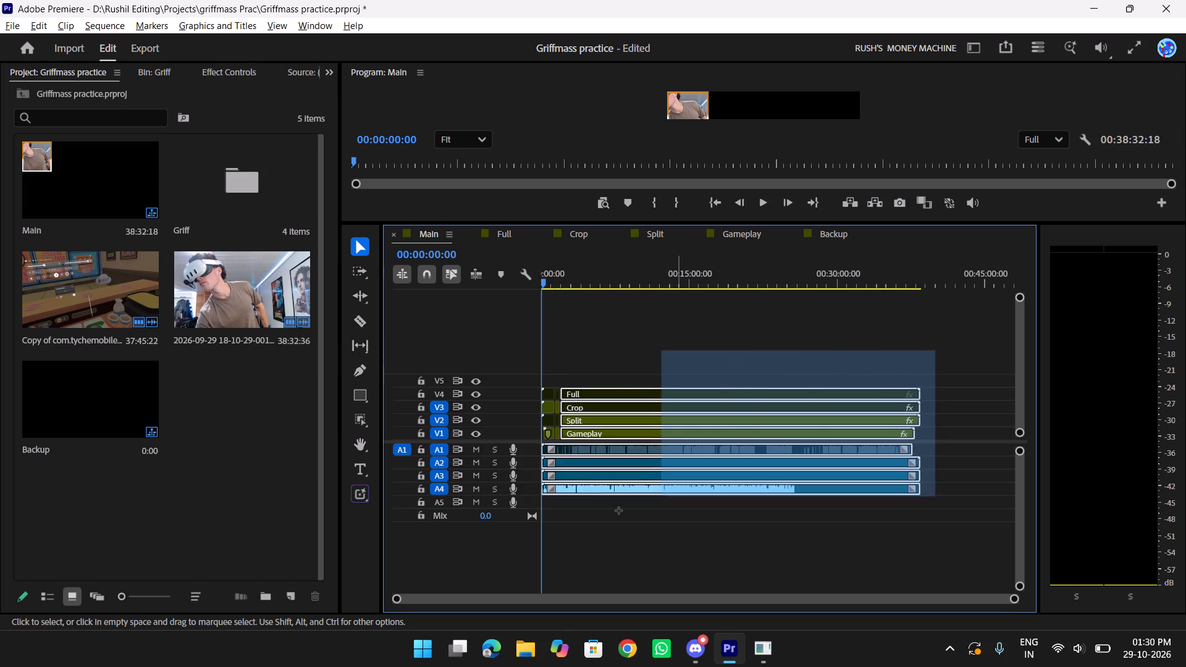
left_click_drag(619, 511, 404, 571)
key("ctrl+c")
key("ctrl+c")
key("ctrl+c")
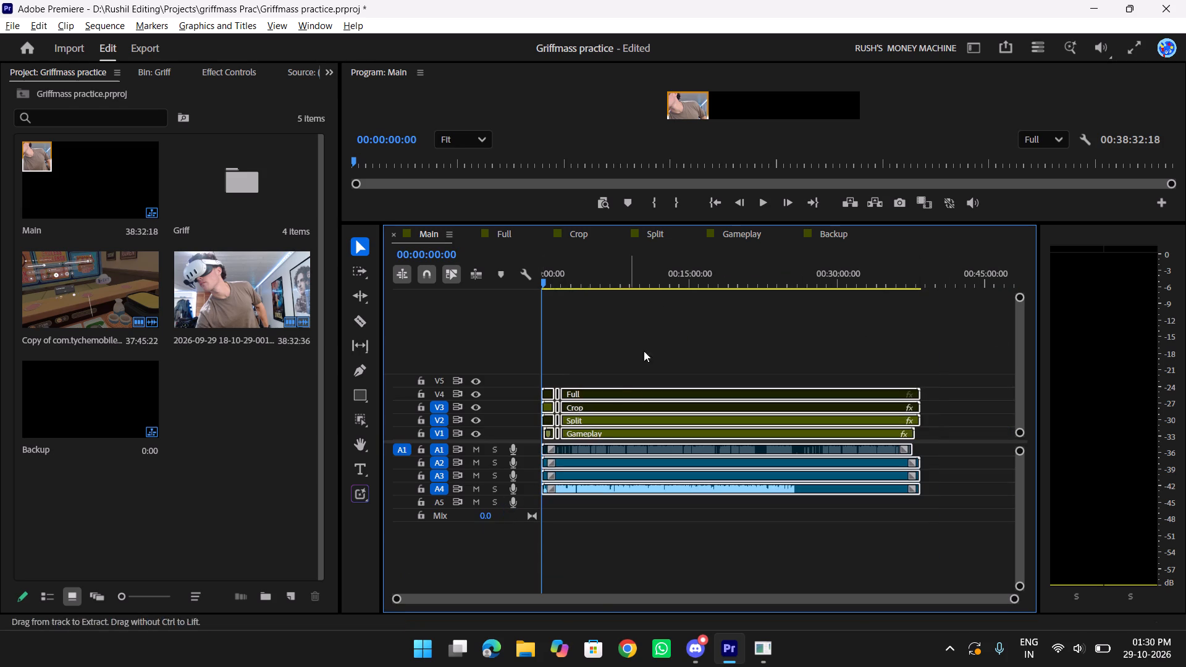
left_click(846, 231)
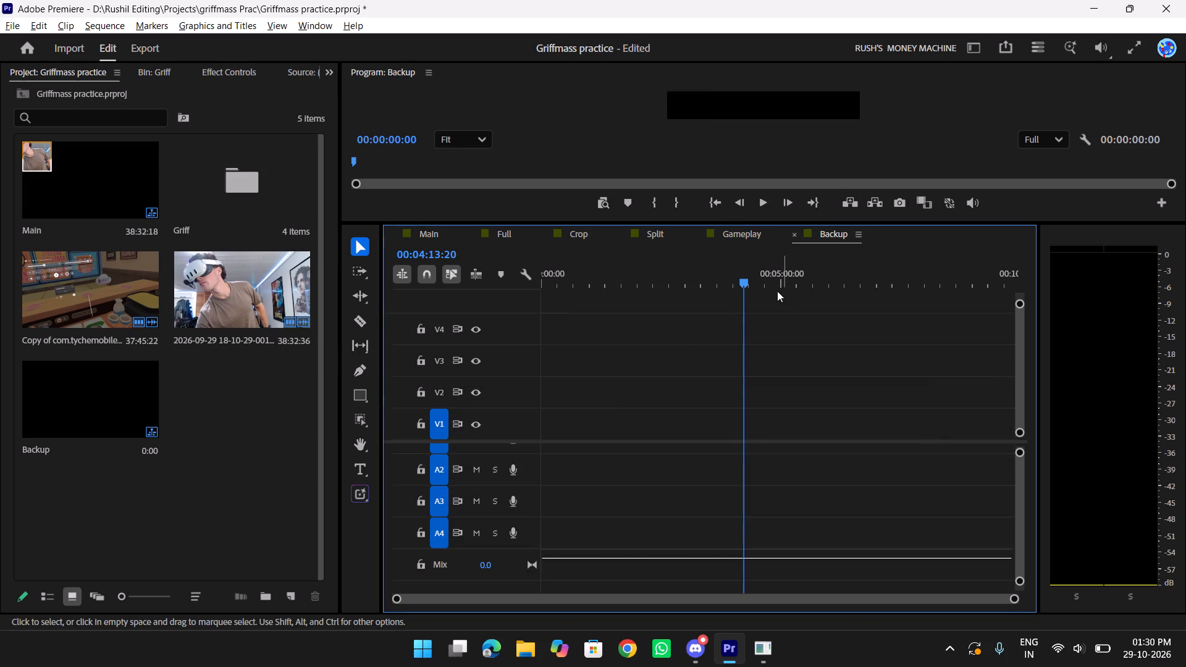
left_click(712, 206)
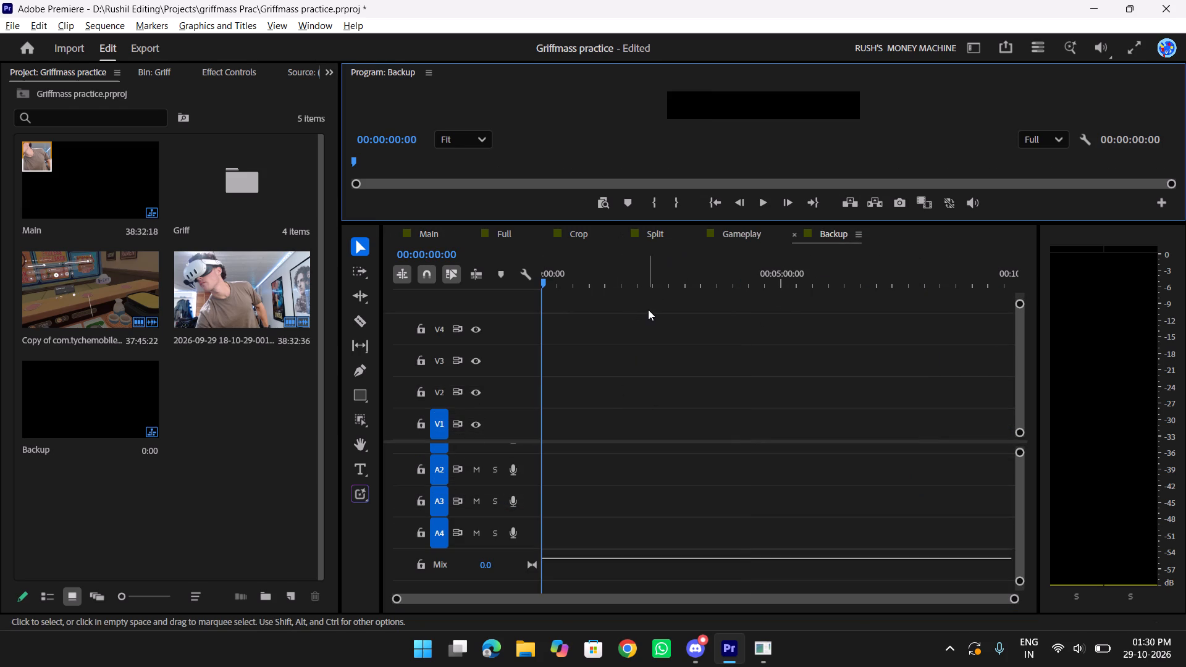
key("ctrl+v")
left_click(650, 375)
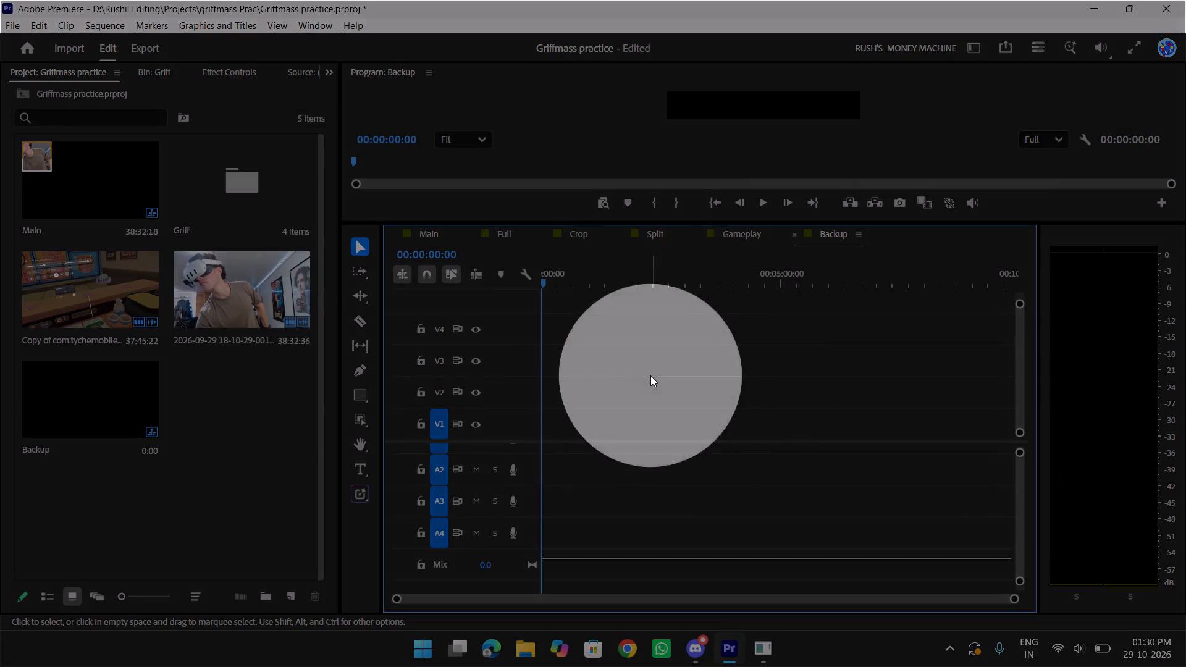
left_click(650, 375)
key("ctrl+v")
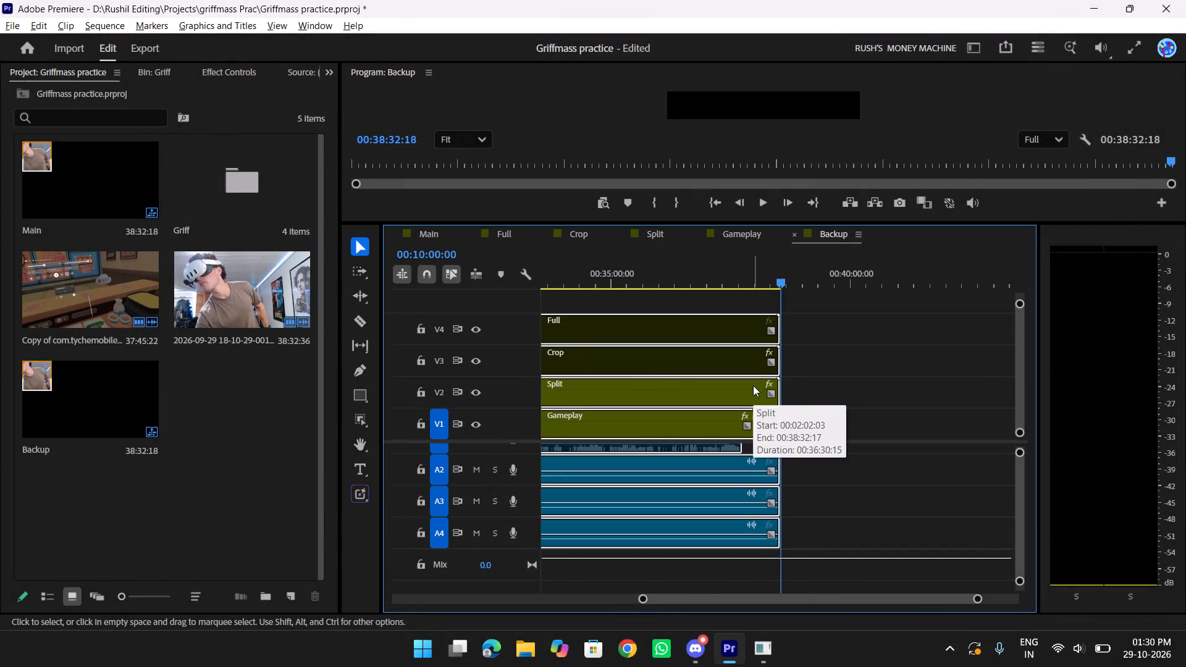
Examine the pasted clips and cuts on all video and audio tracks in Backup, scrubbing through its opening minutes.
key("y")
type("yyyyy")
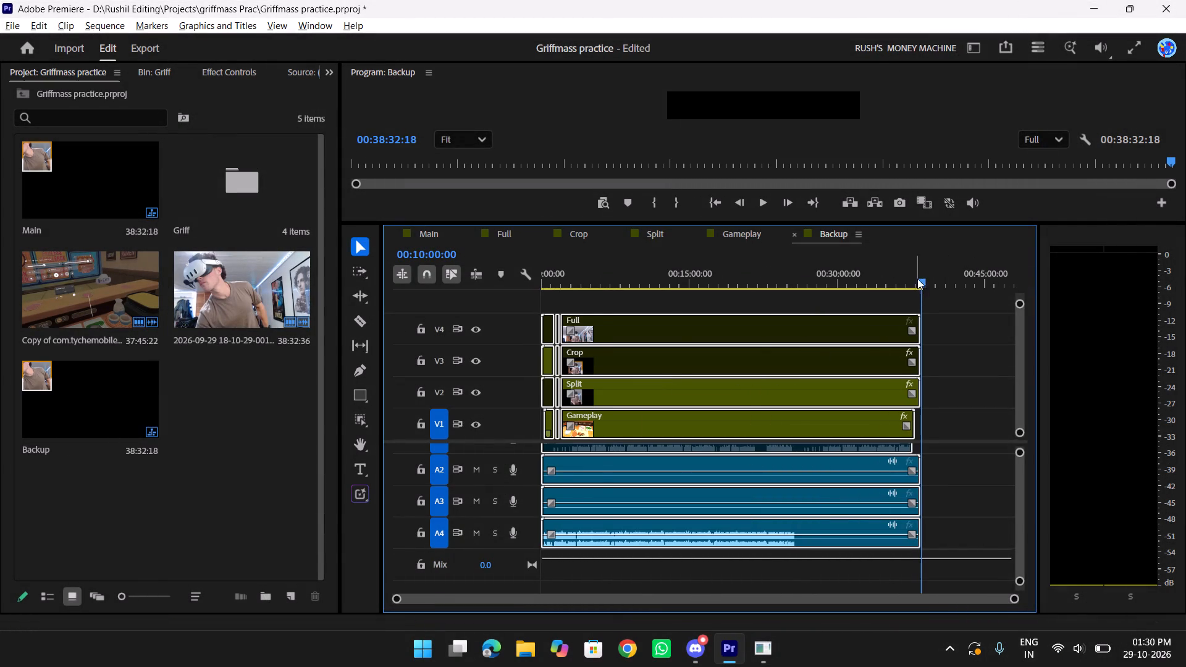
left_click_drag(914, 278, 519, 315)
left_click_drag(1016, 303, 1006, 256)
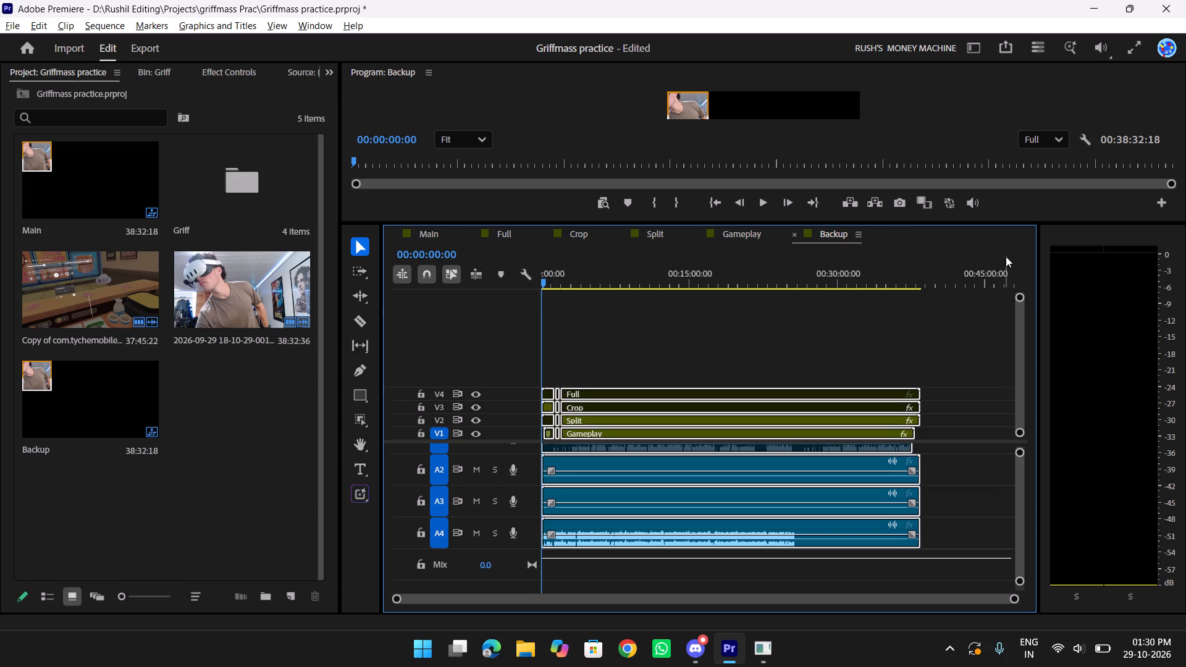
left_click_drag(1017, 581, 1019, 624)
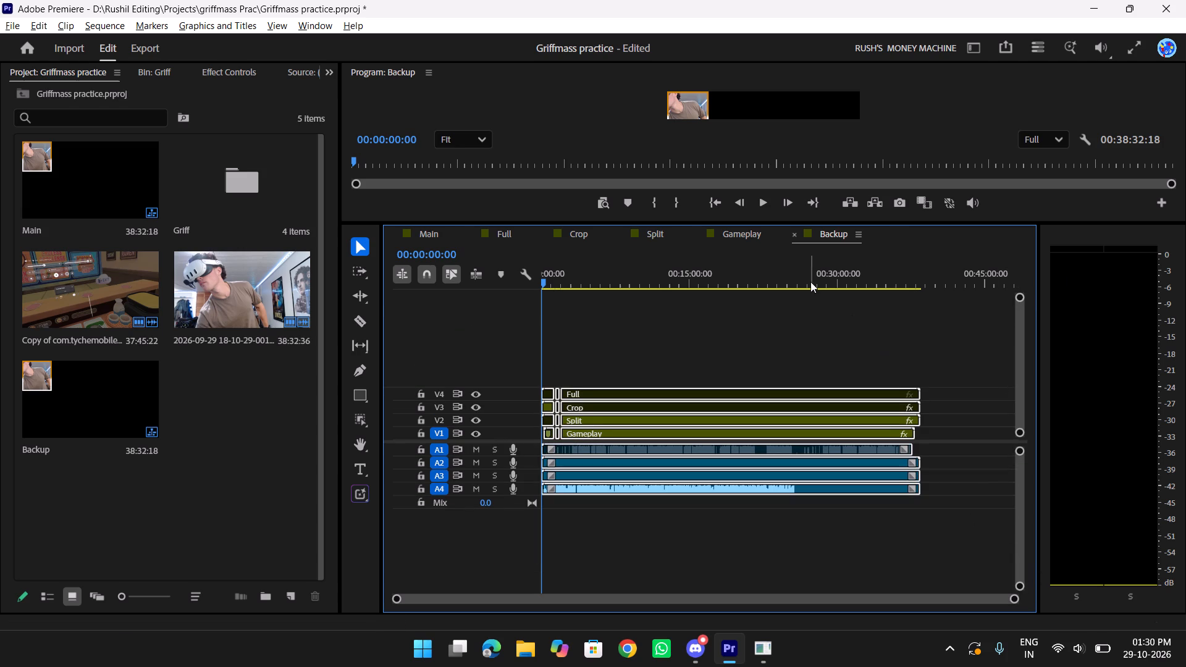
left_click_drag(739, 281, 557, 285)
type("ttt")
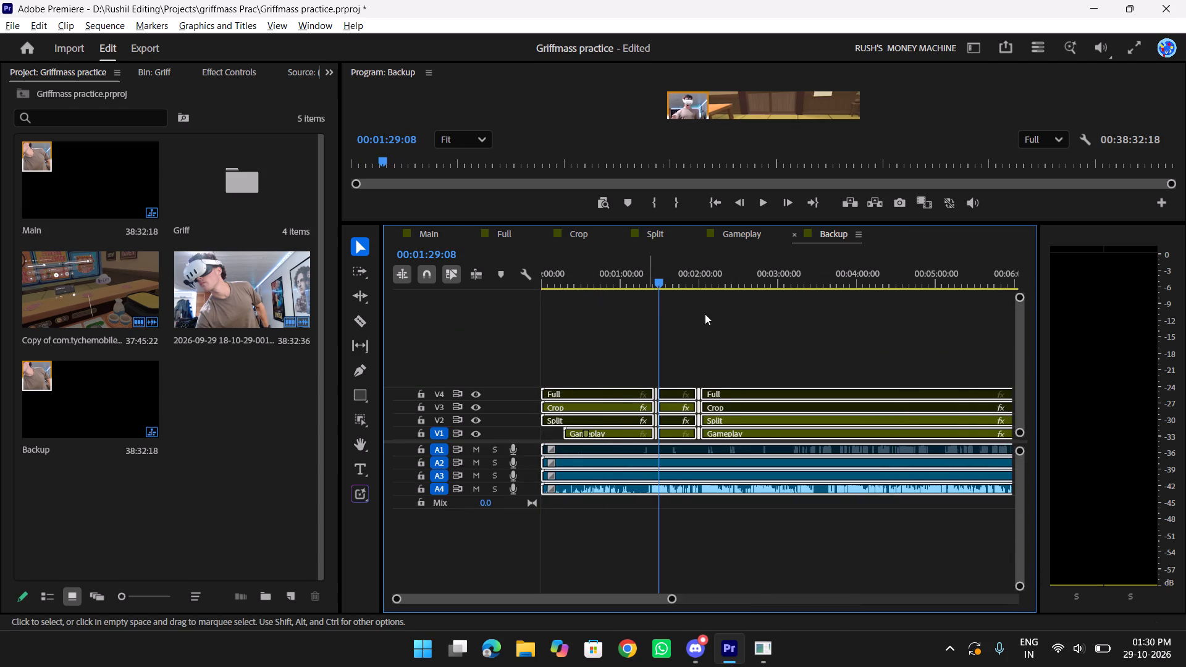
type("tt")
key("t")
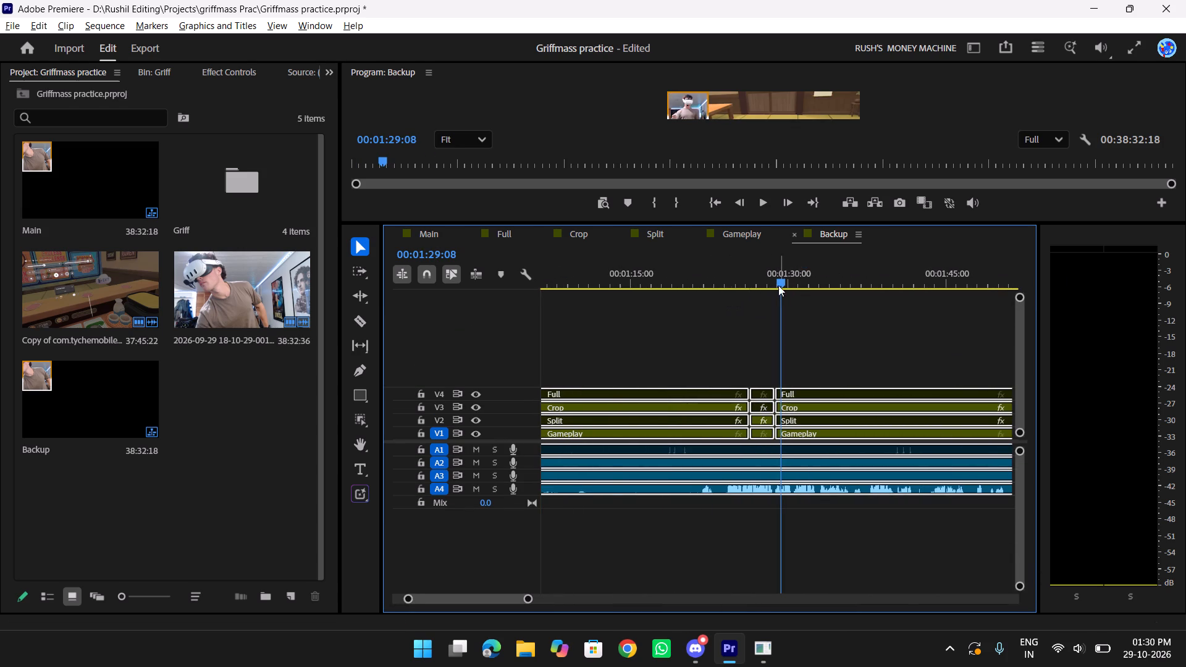
left_click_drag(769, 280, 243, 306)
type("yy")
key("y")
left_click_drag(757, 284, 754, 283)
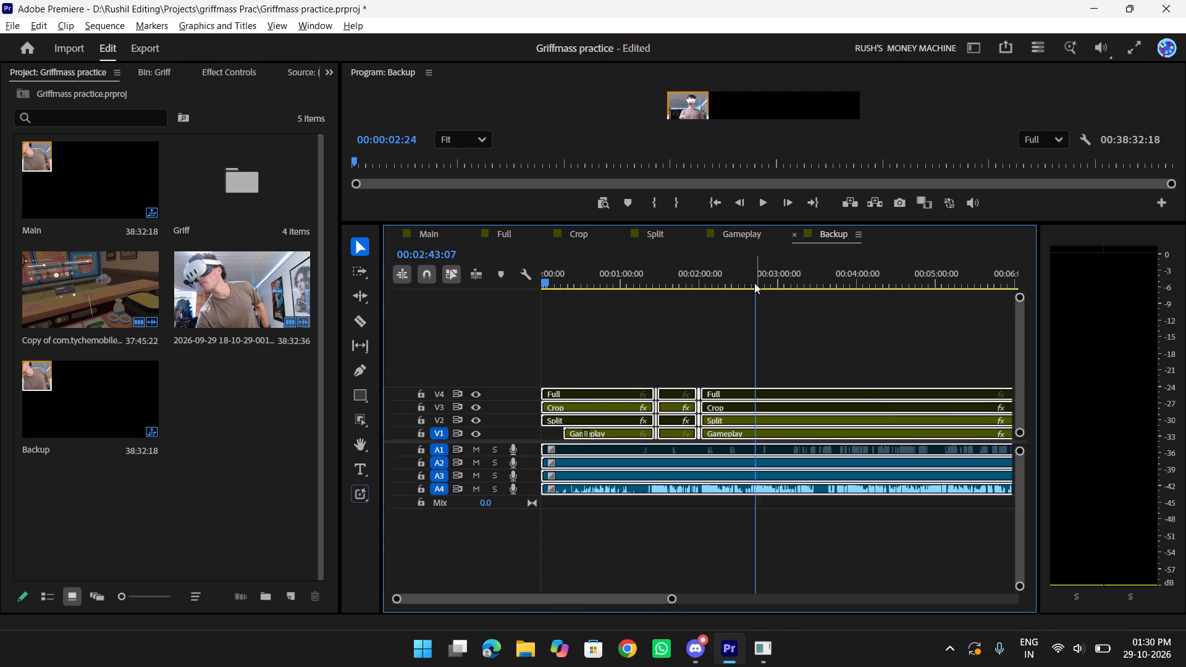
left_click_drag(754, 283, 439, 299)
type("tt")
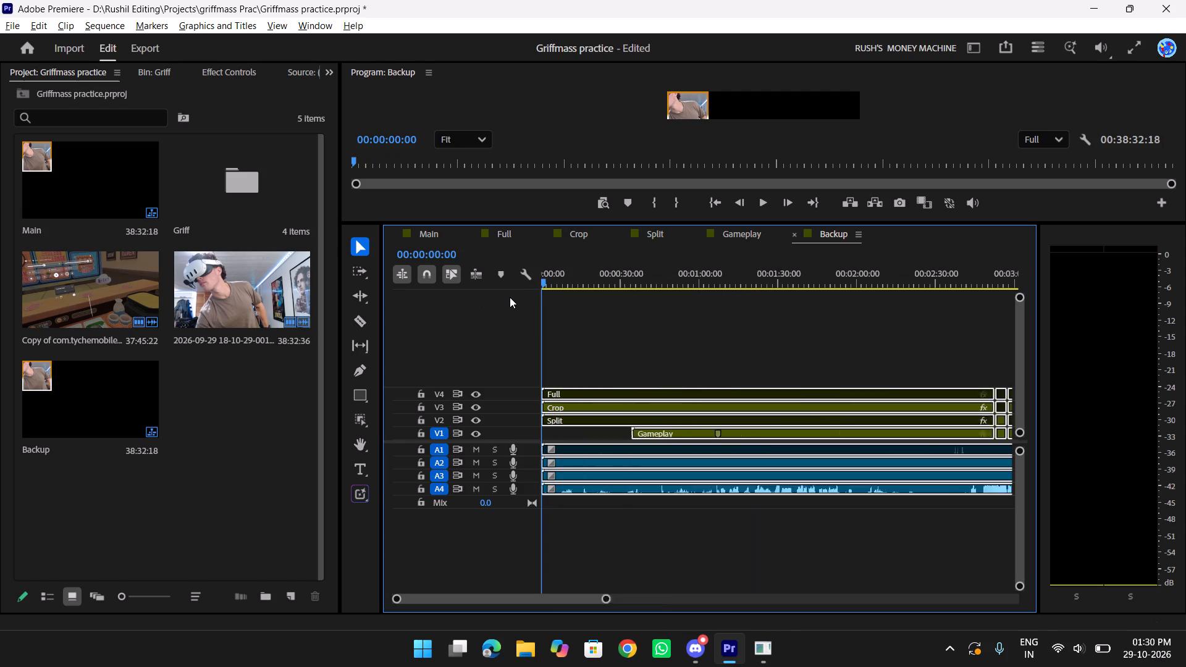
key("t")
left_click_drag(584, 280, 660, 287)
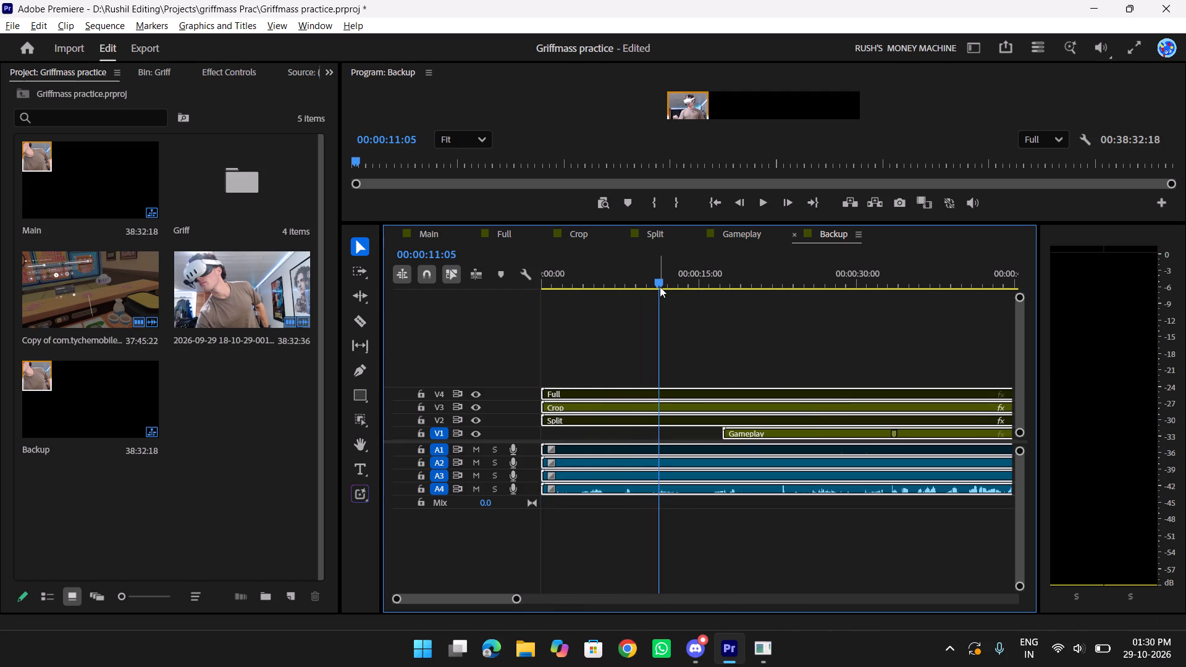
Toggle the enabled state of all the selected clips in the Backup sequence.
left_click(573, 406)
key("r")
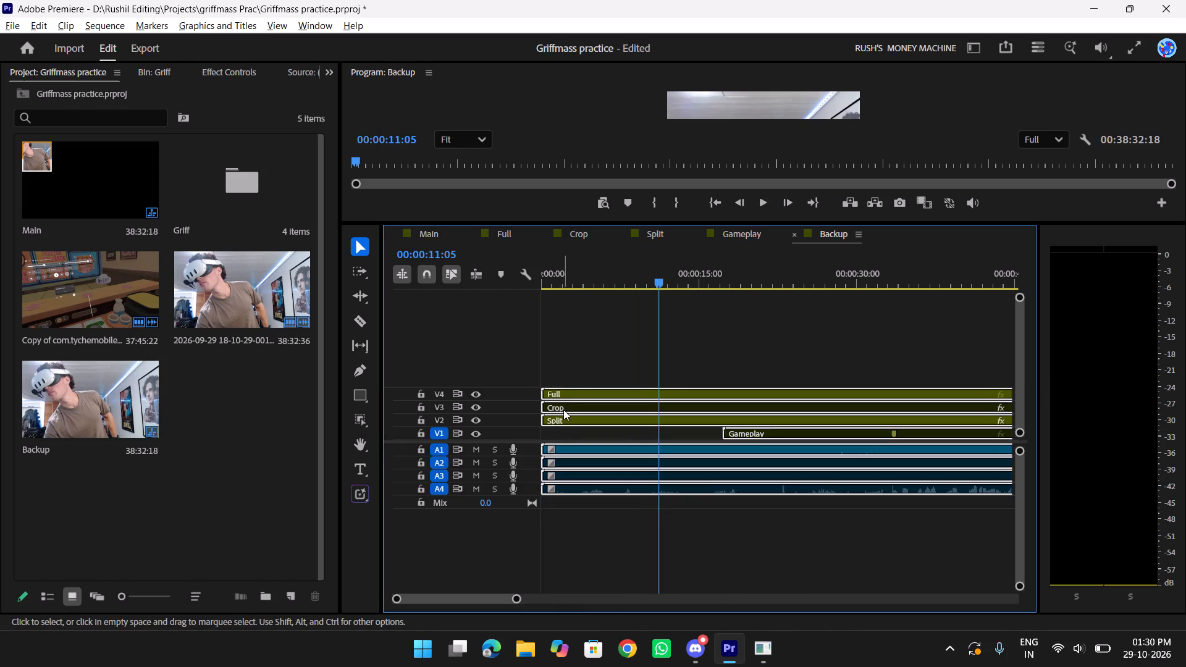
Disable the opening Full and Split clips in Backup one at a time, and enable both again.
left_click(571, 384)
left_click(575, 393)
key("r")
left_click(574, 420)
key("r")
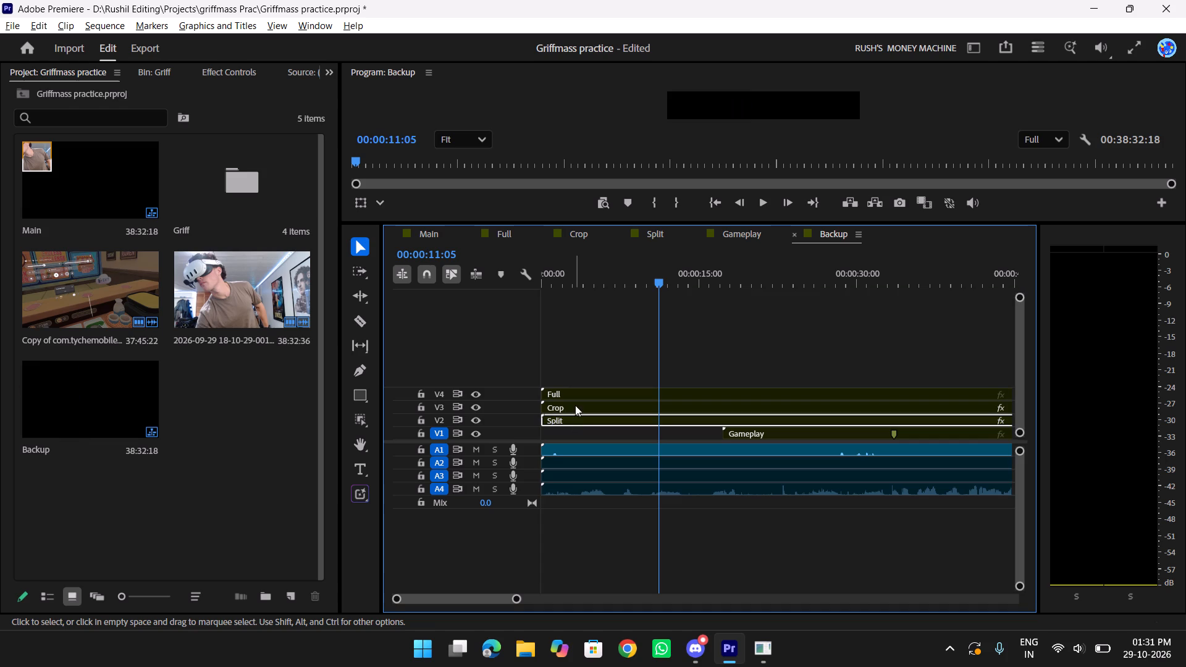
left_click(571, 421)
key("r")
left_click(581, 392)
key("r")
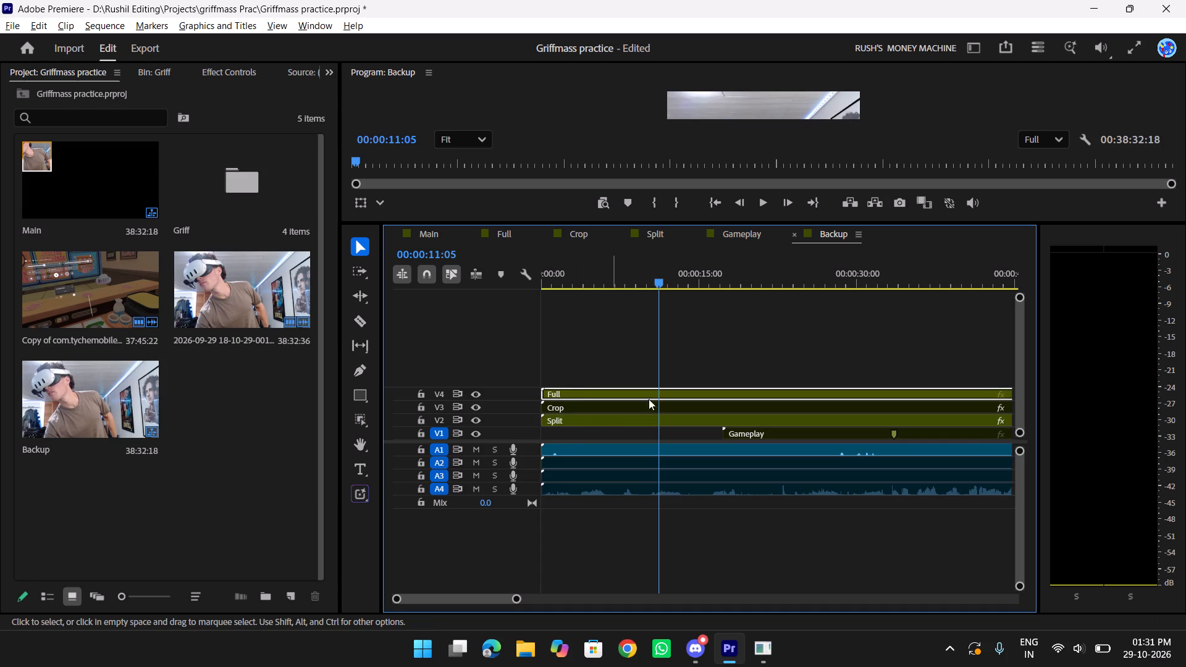
Return the Backup playhead to the start, switch to the Main sequence and close Backup.
left_click_drag(656, 270, 285, 285)
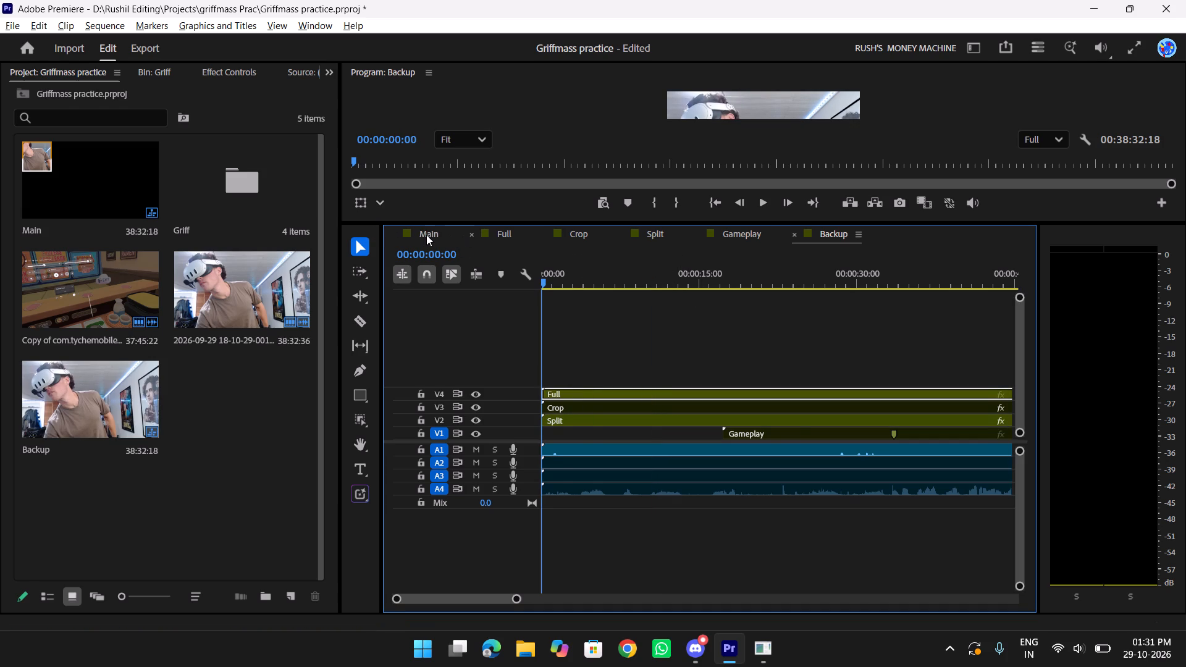
left_click(427, 235)
left_click(795, 233)
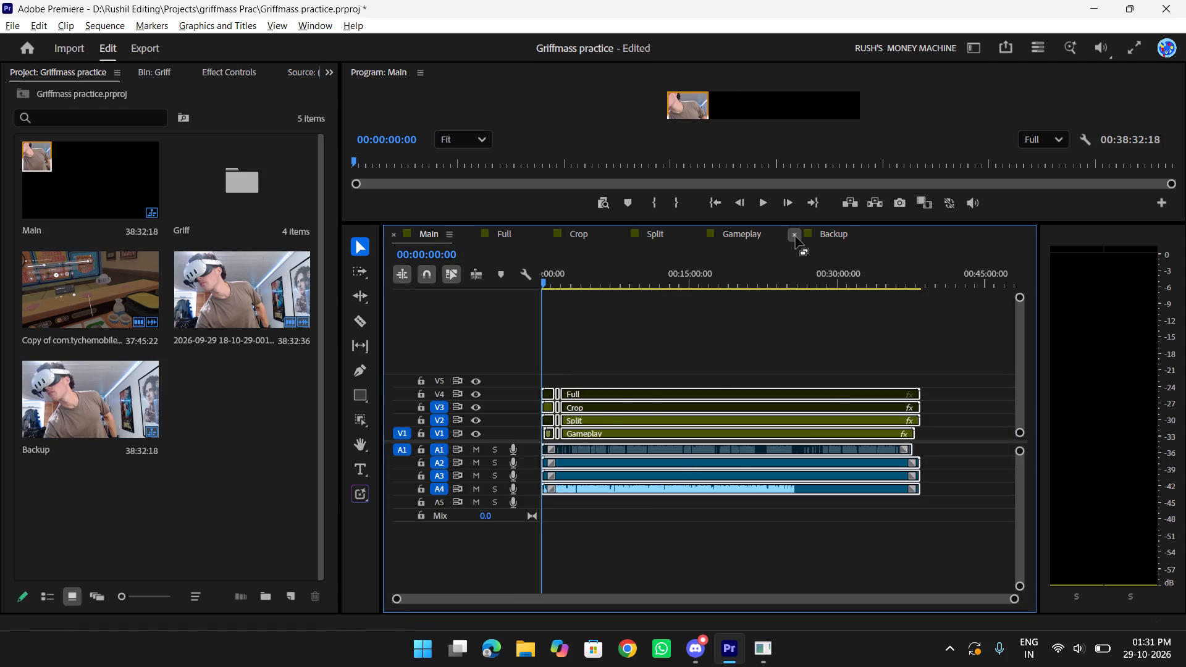
Scrub the Main sequence from the start to about 00:01:11 to review its opening camera layout.
type("tttt")
left_click_drag(534, 275, 635, 287)
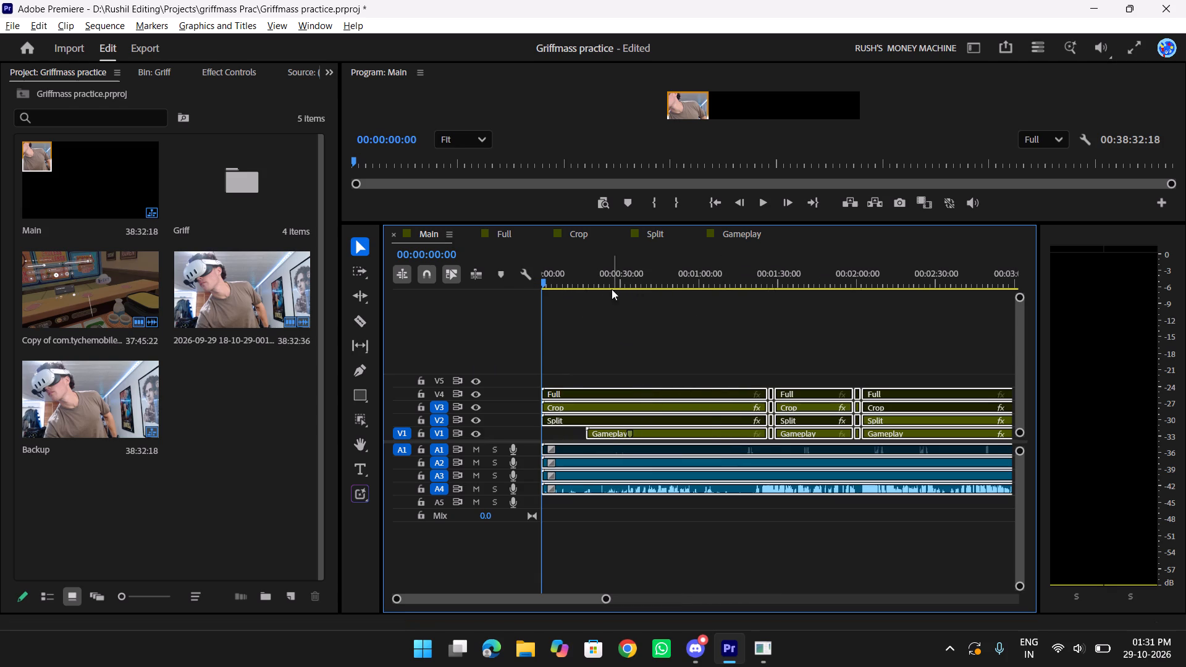
left_click_drag(607, 279, 730, 283)
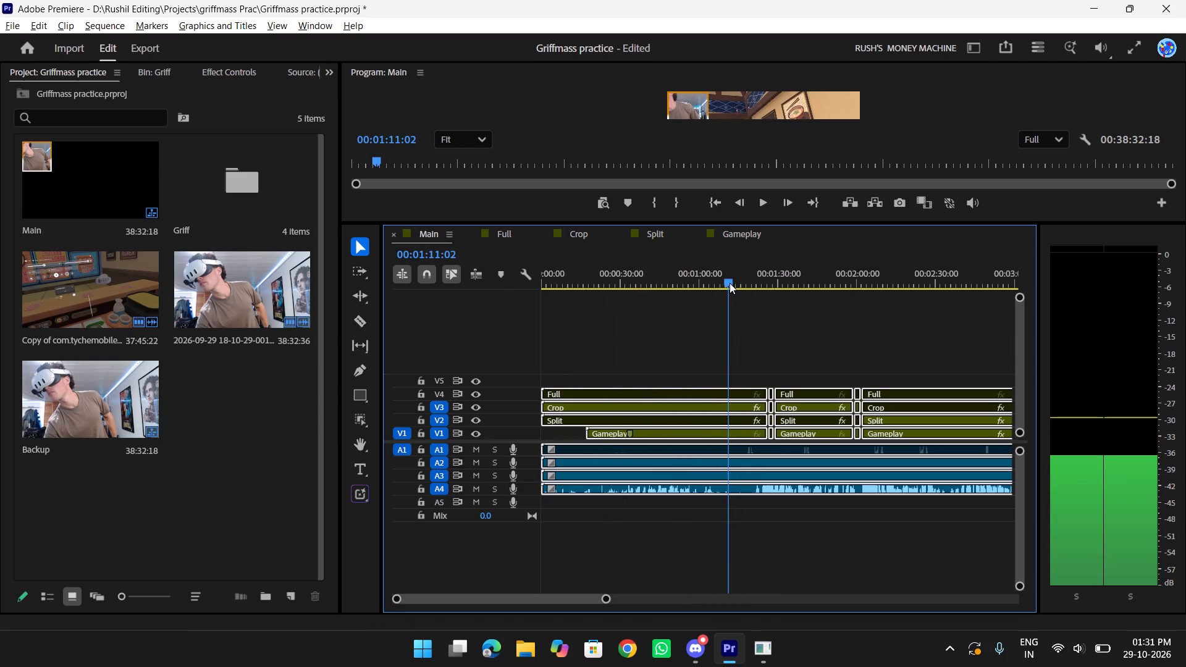
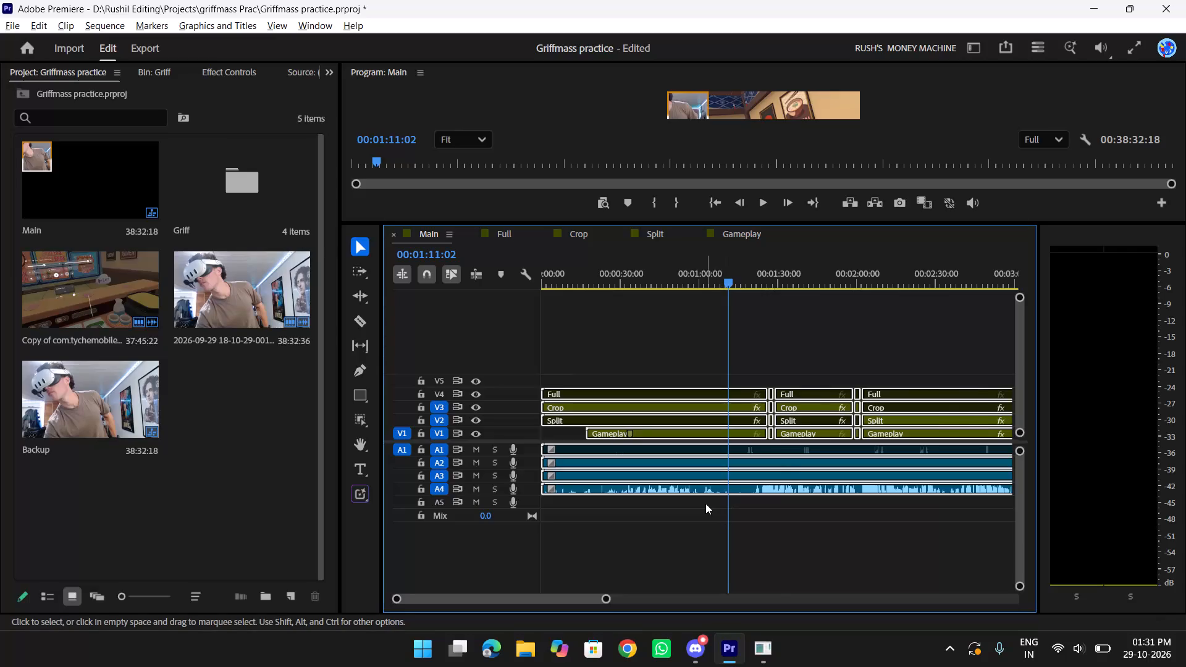
Scrub and play Main between about 00:01:16 and 00:01:27 to find where the speech starts, leaving the playhead at 00:01:24:00.
key("t")
key("t")
scroll(734, 444, "down", 5)
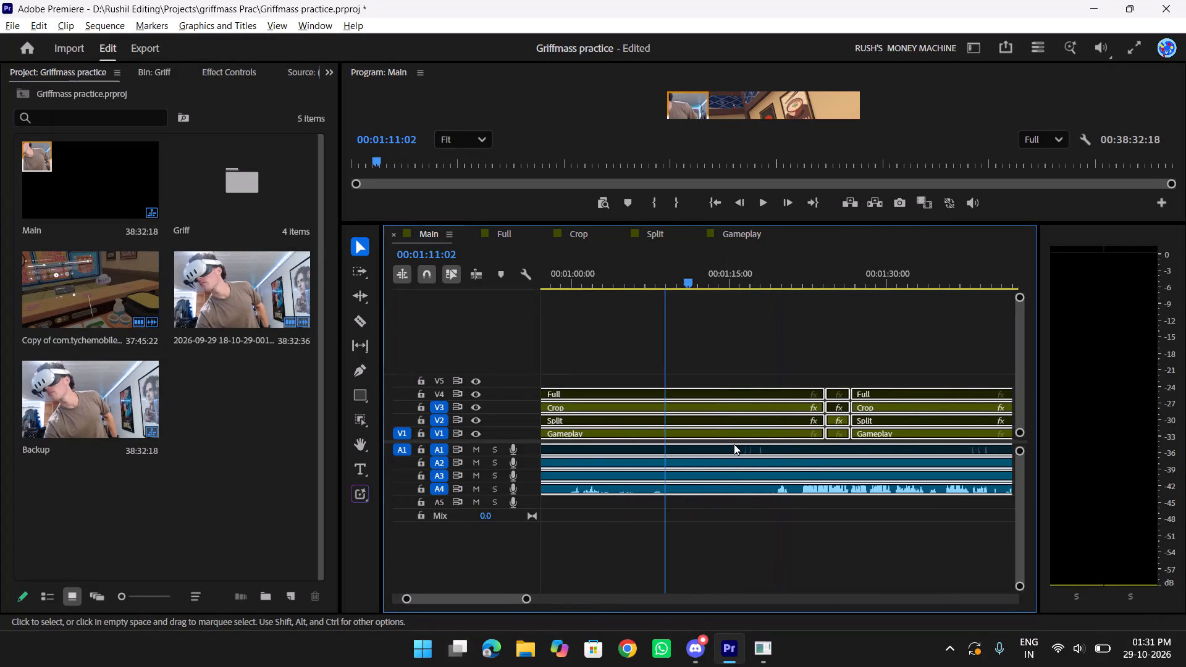
left_click_drag(670, 278, 797, 282)
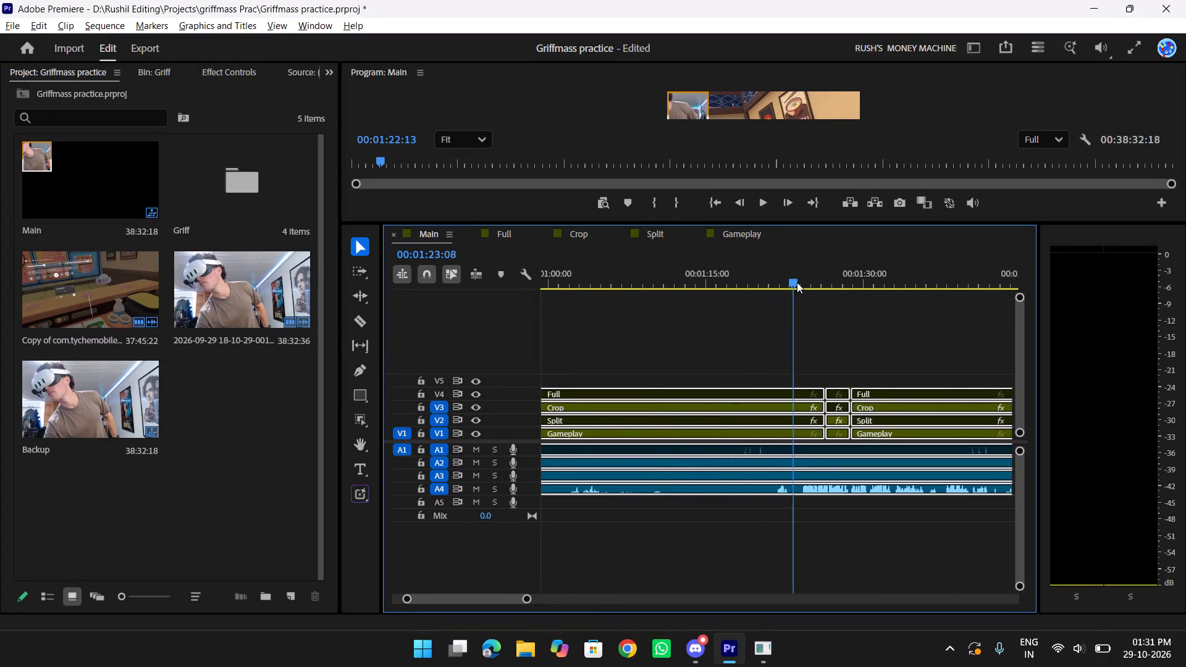
left_click_drag(797, 282, 803, 282)
key("space")
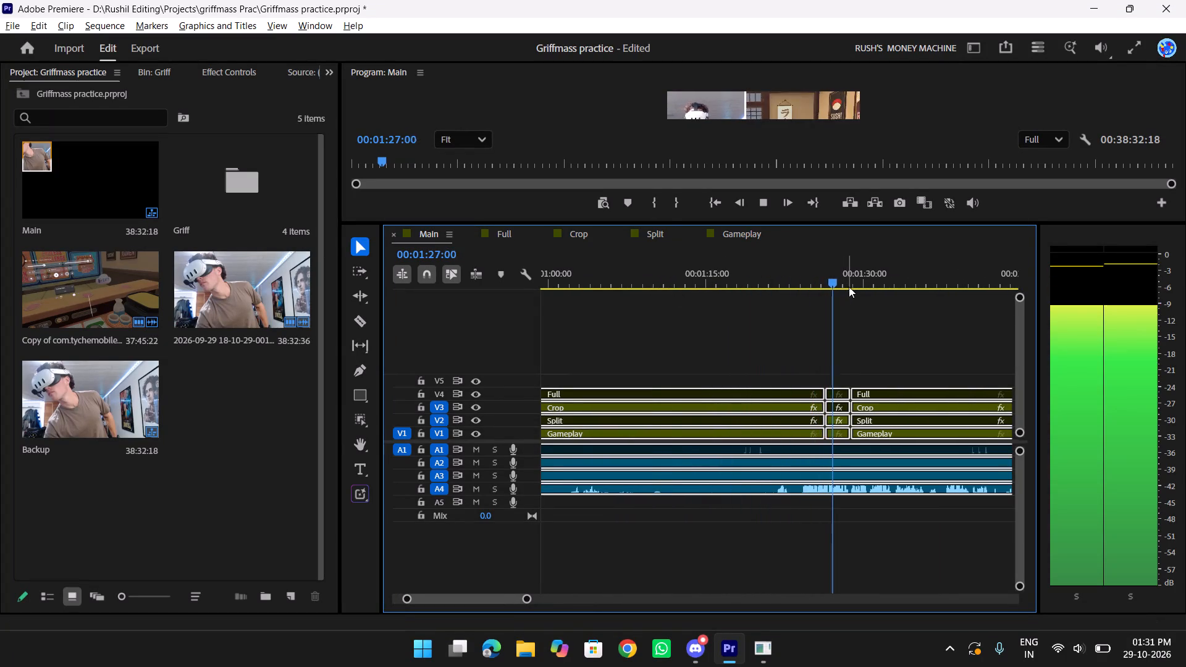
left_click_drag(832, 280, 723, 288)
key("space")
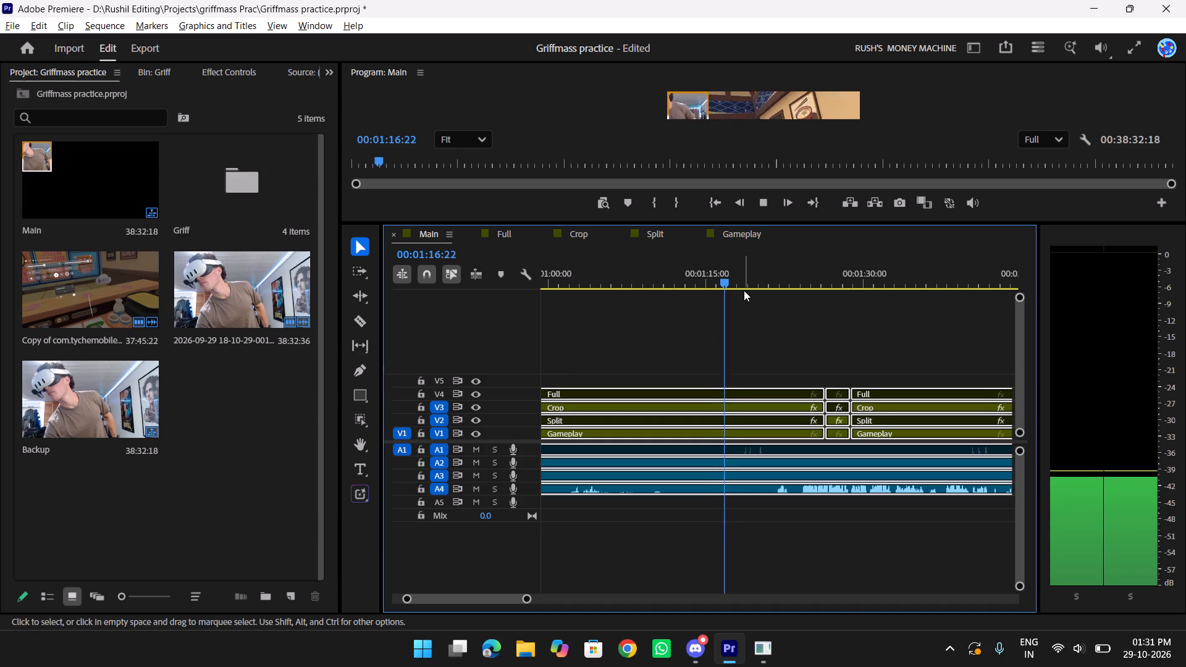
left_click_drag(744, 290, 801, 288)
left_click_drag(747, 265, 784, 270)
key("space")
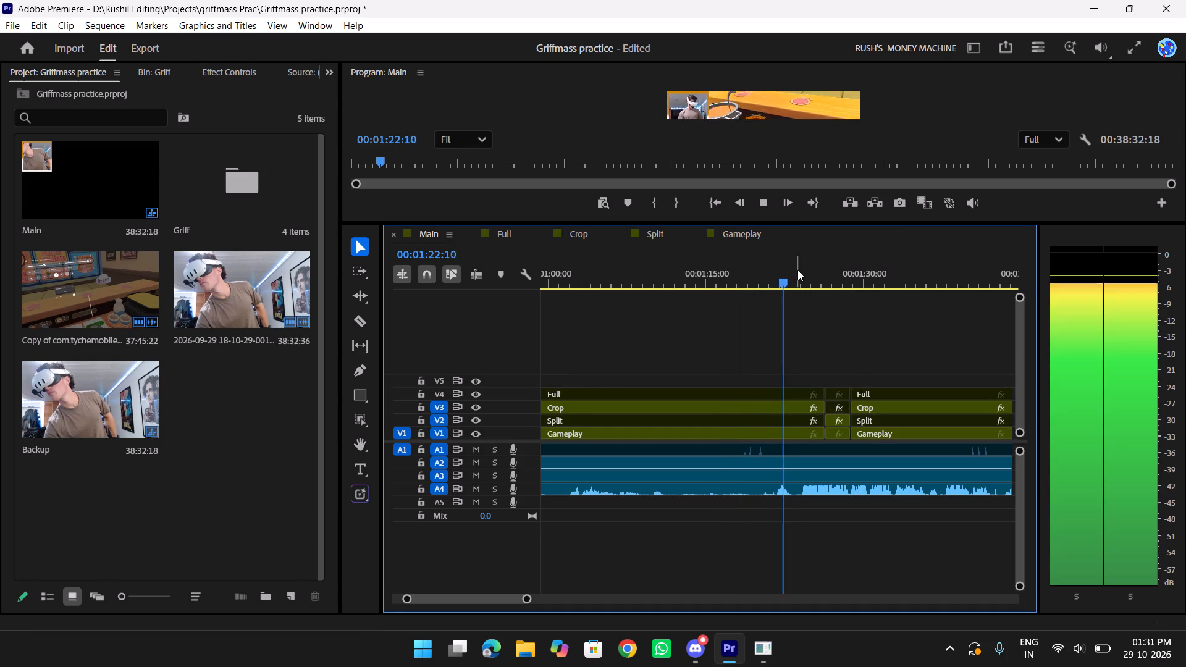
key("space")
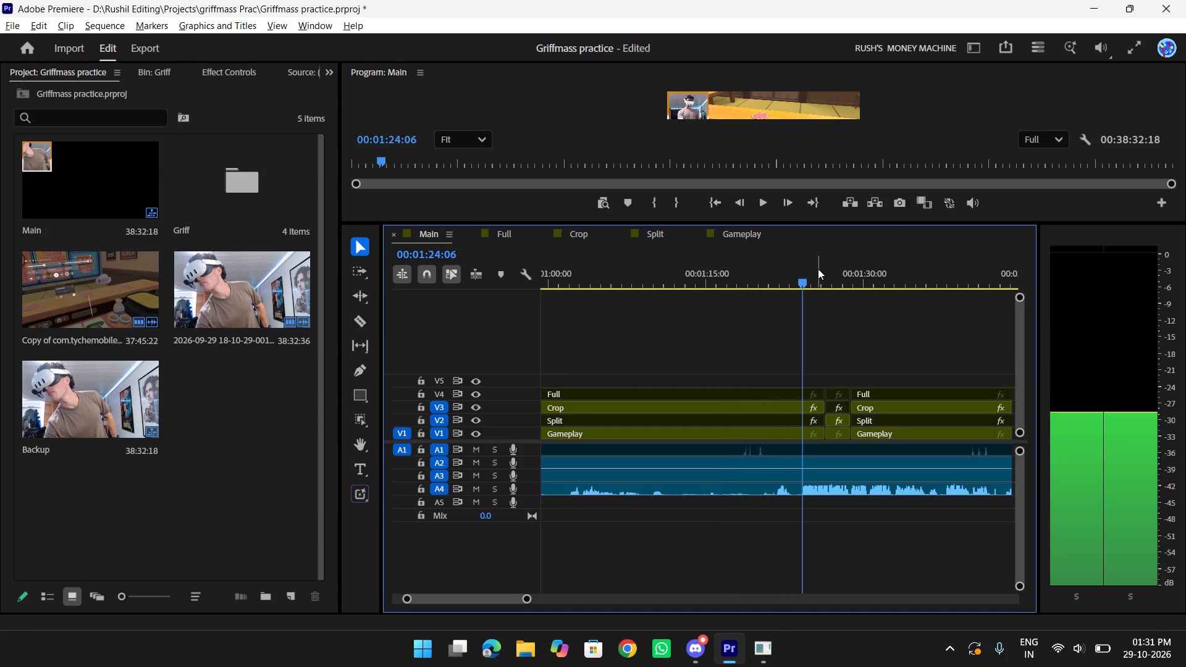
left_click_drag(802, 279, 793, 272)
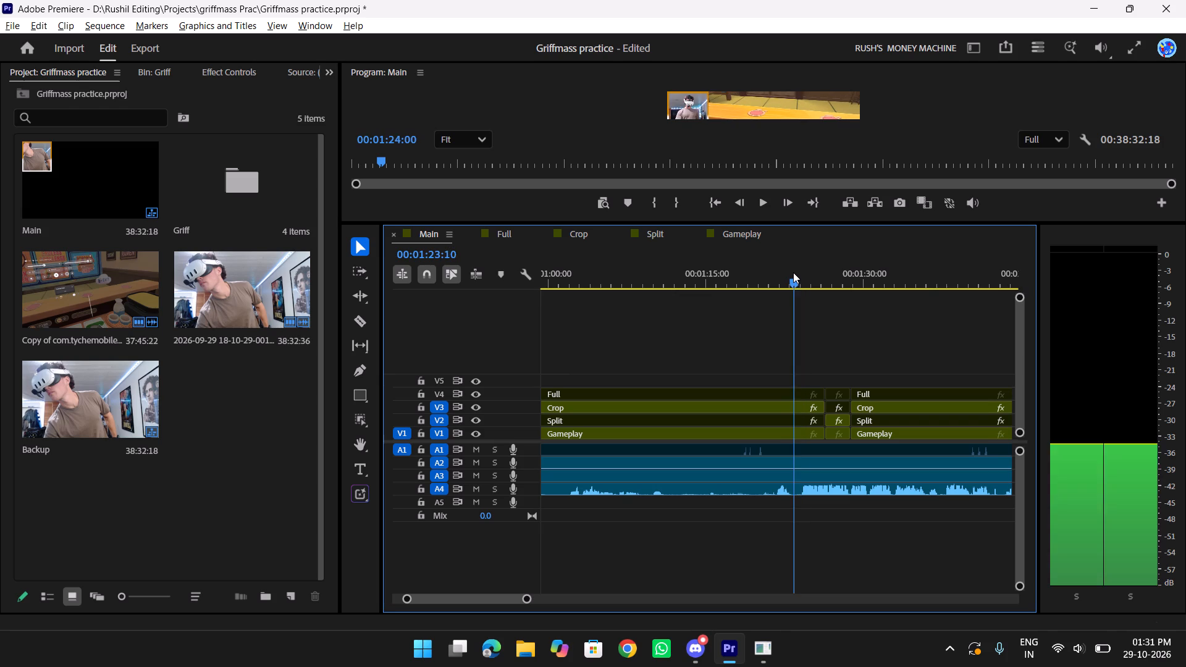
left_click_drag(793, 272, 798, 272)
type("ttt")
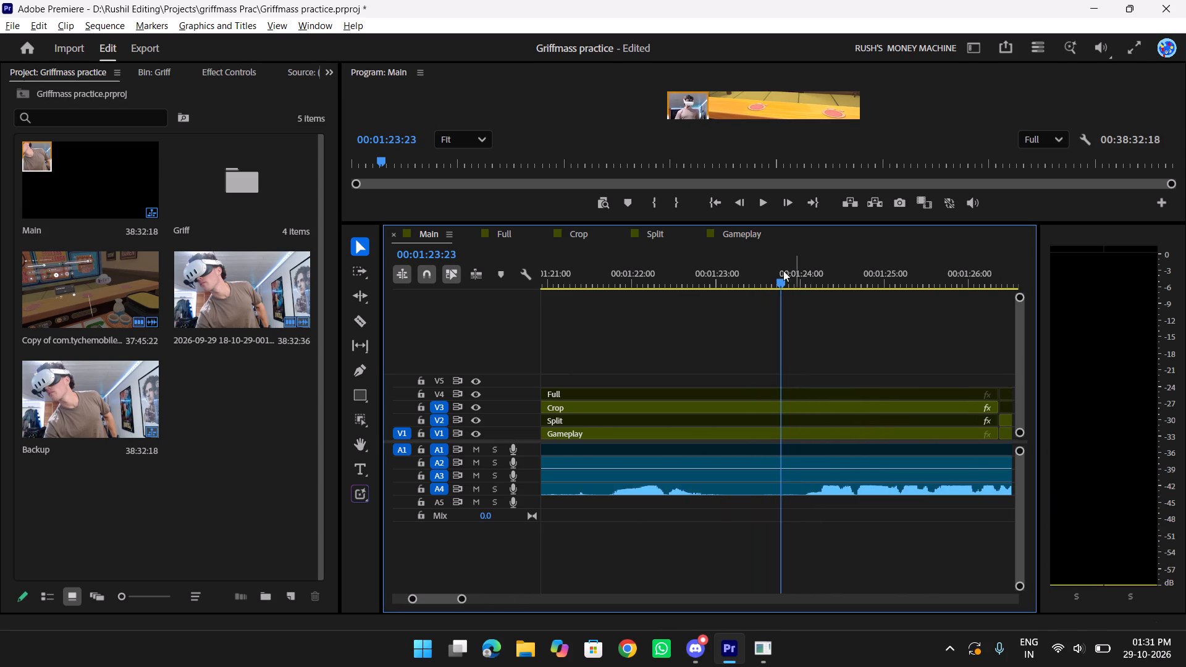
left_click_drag(775, 273, 803, 272)
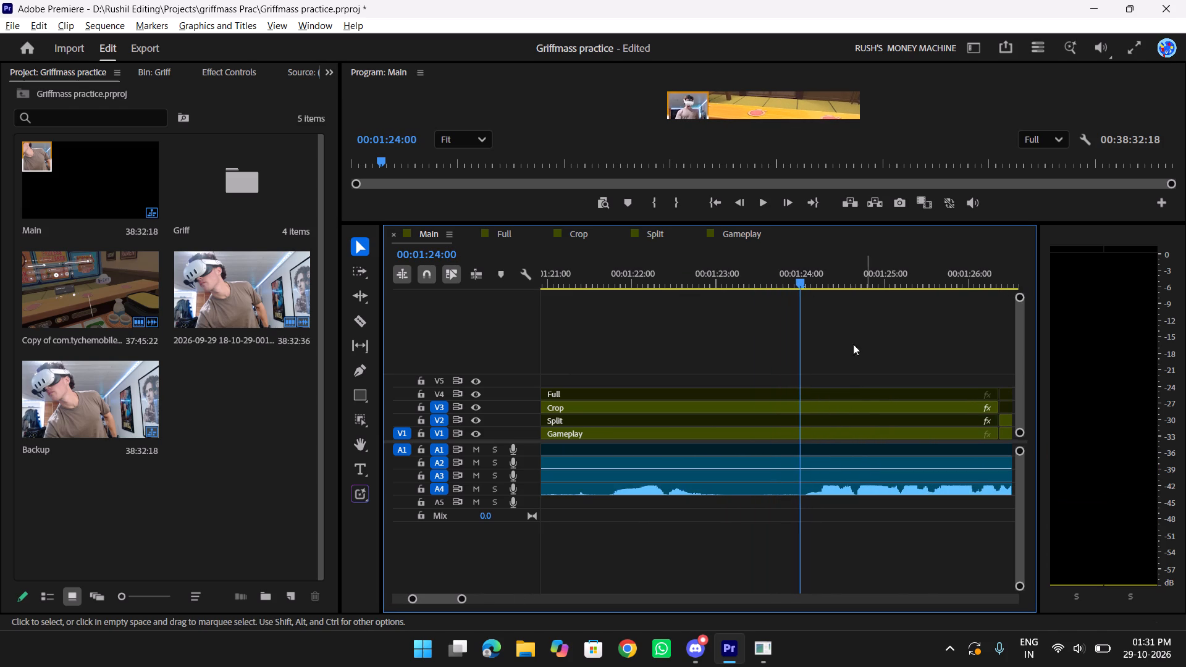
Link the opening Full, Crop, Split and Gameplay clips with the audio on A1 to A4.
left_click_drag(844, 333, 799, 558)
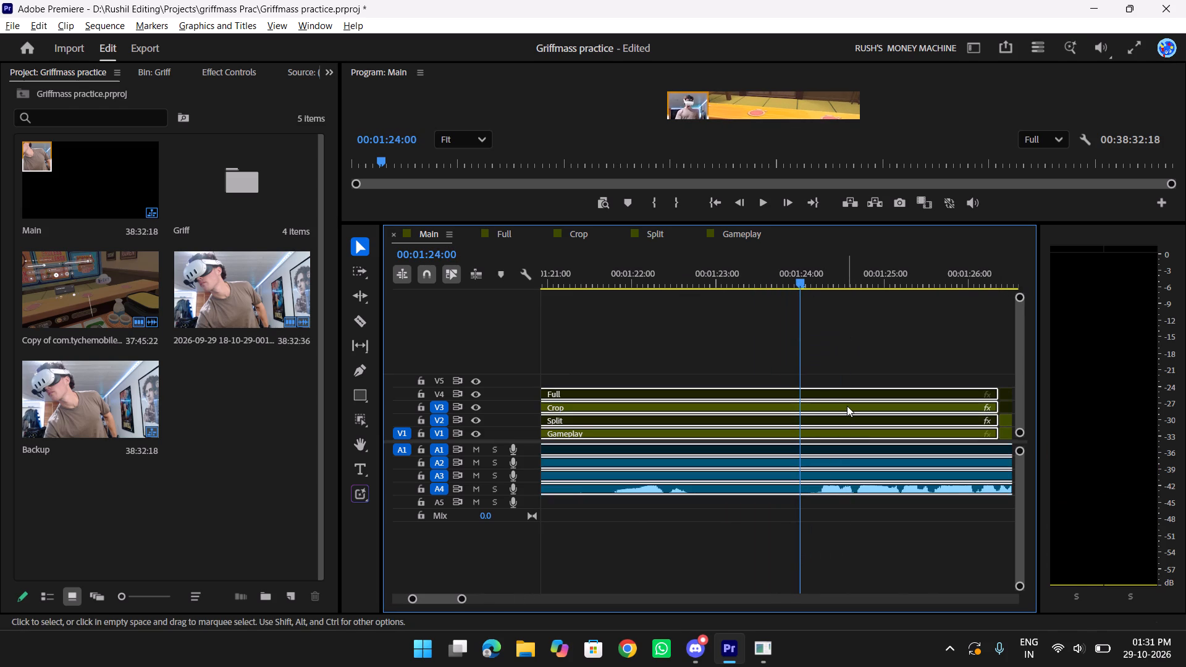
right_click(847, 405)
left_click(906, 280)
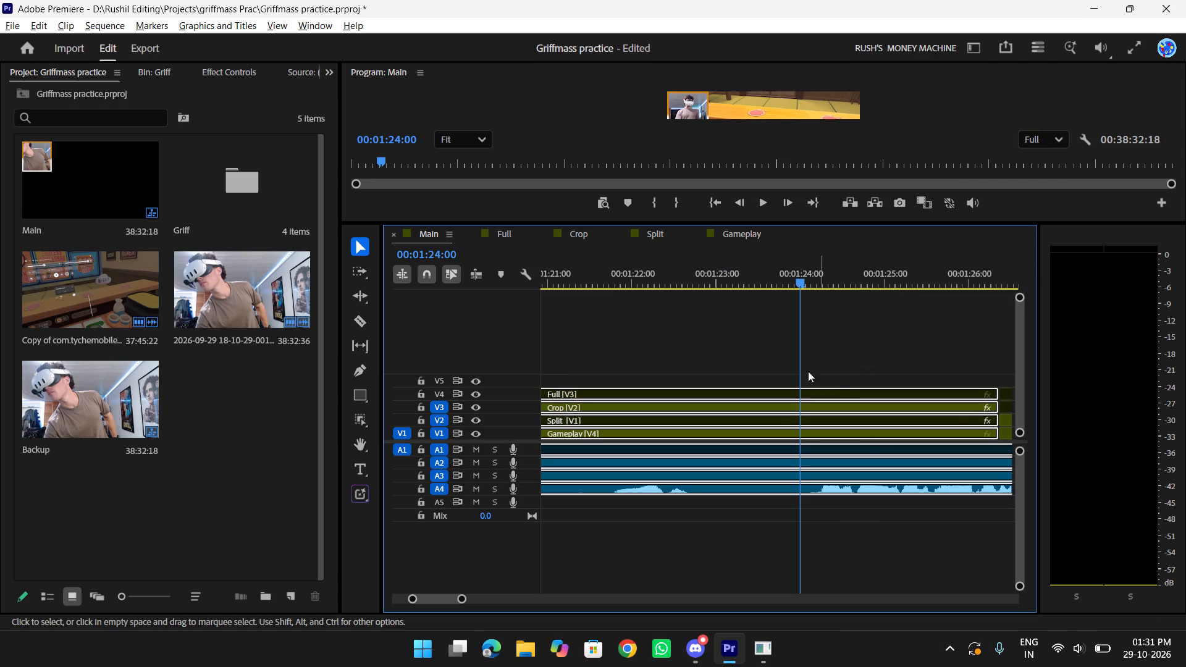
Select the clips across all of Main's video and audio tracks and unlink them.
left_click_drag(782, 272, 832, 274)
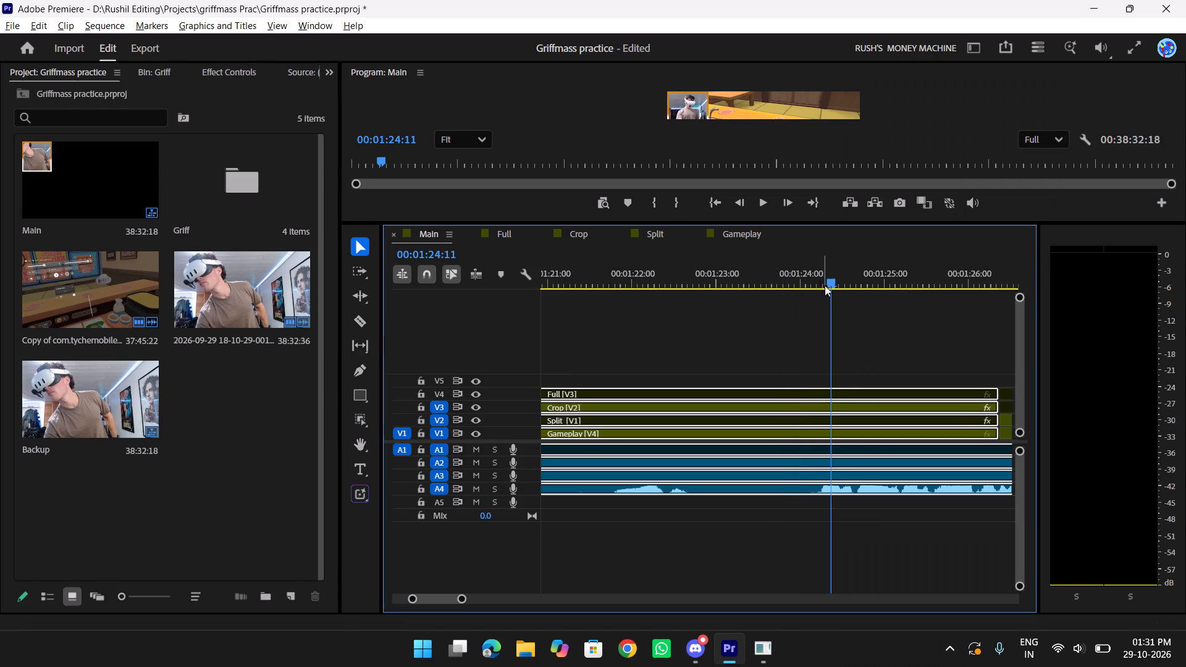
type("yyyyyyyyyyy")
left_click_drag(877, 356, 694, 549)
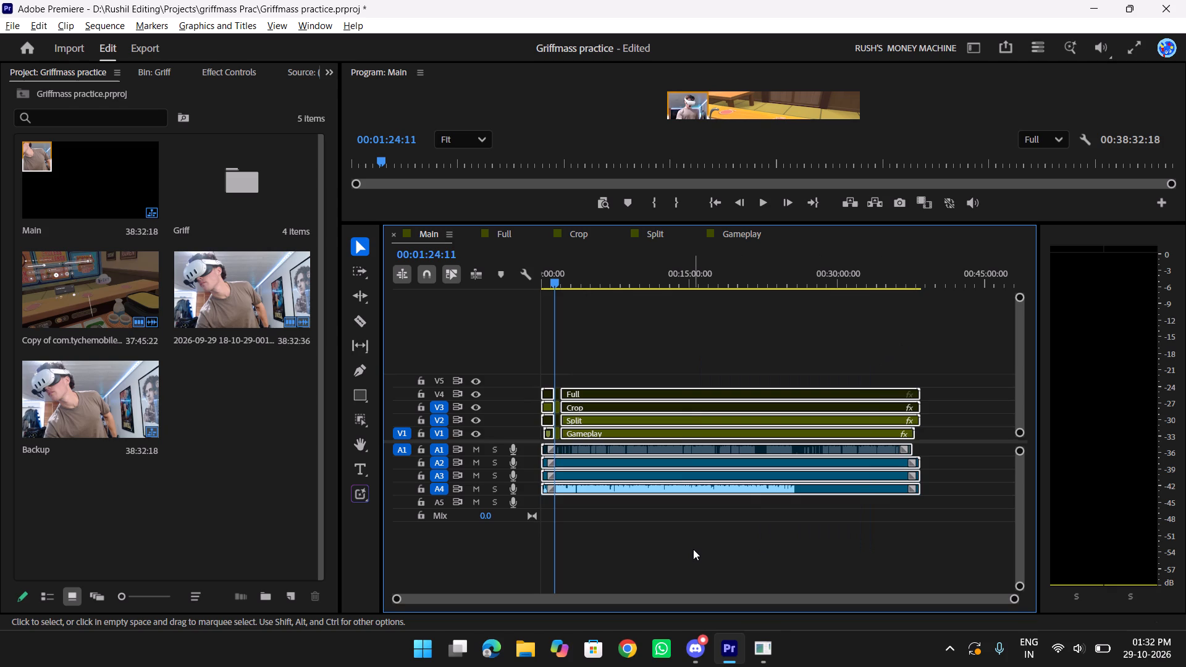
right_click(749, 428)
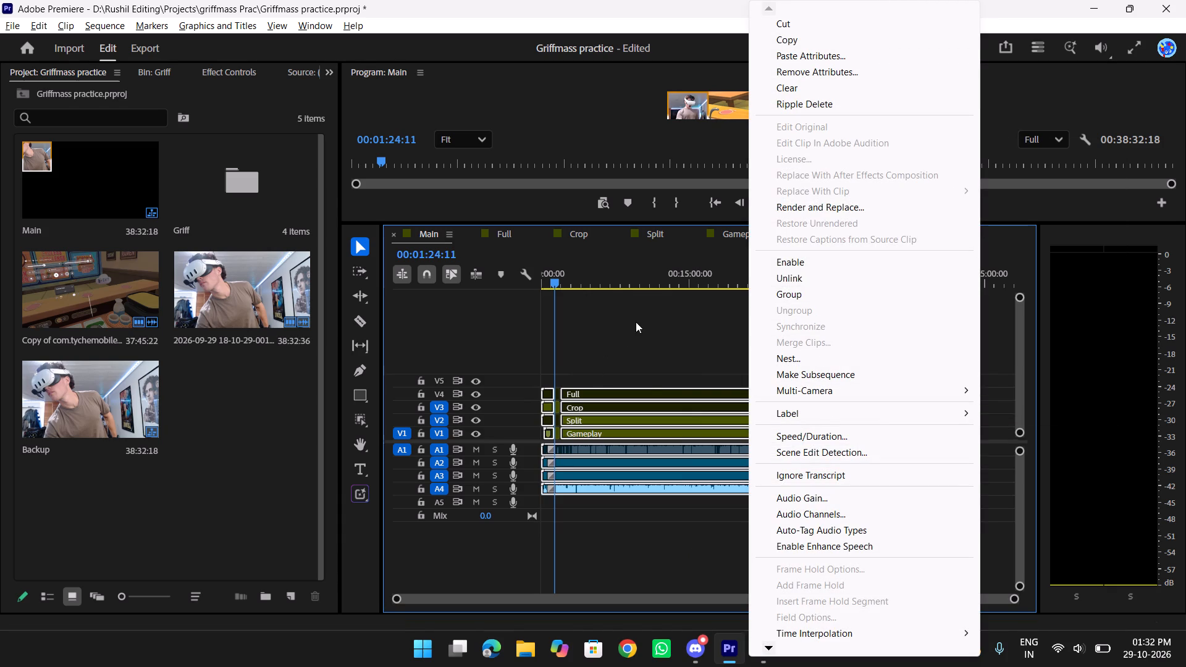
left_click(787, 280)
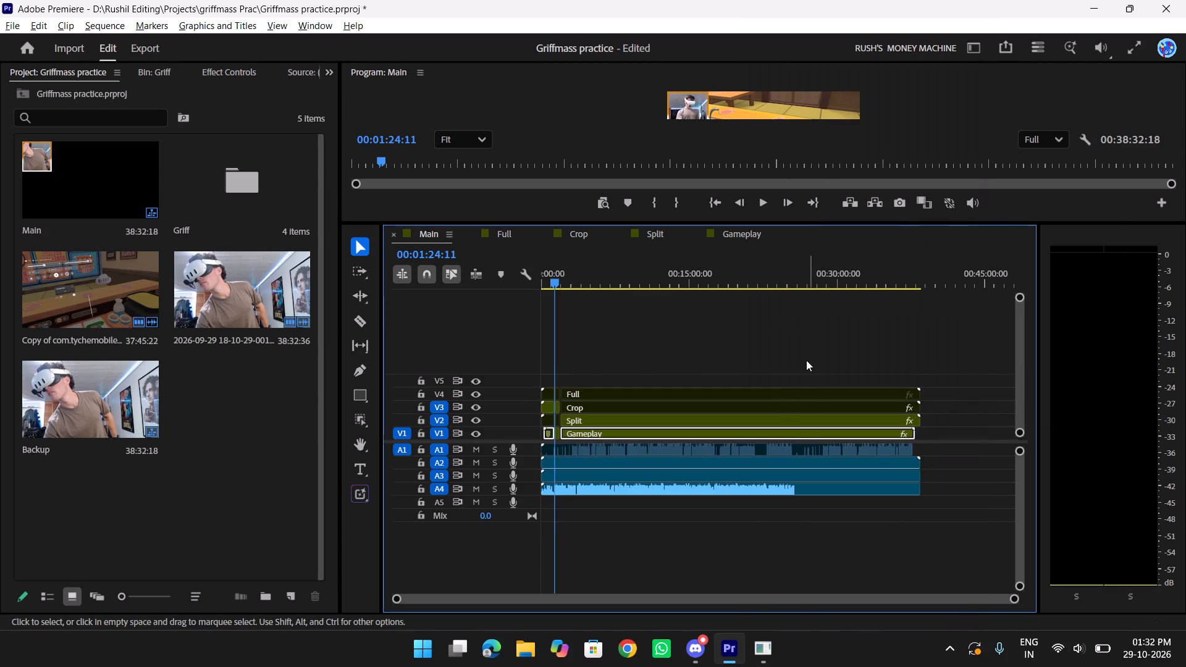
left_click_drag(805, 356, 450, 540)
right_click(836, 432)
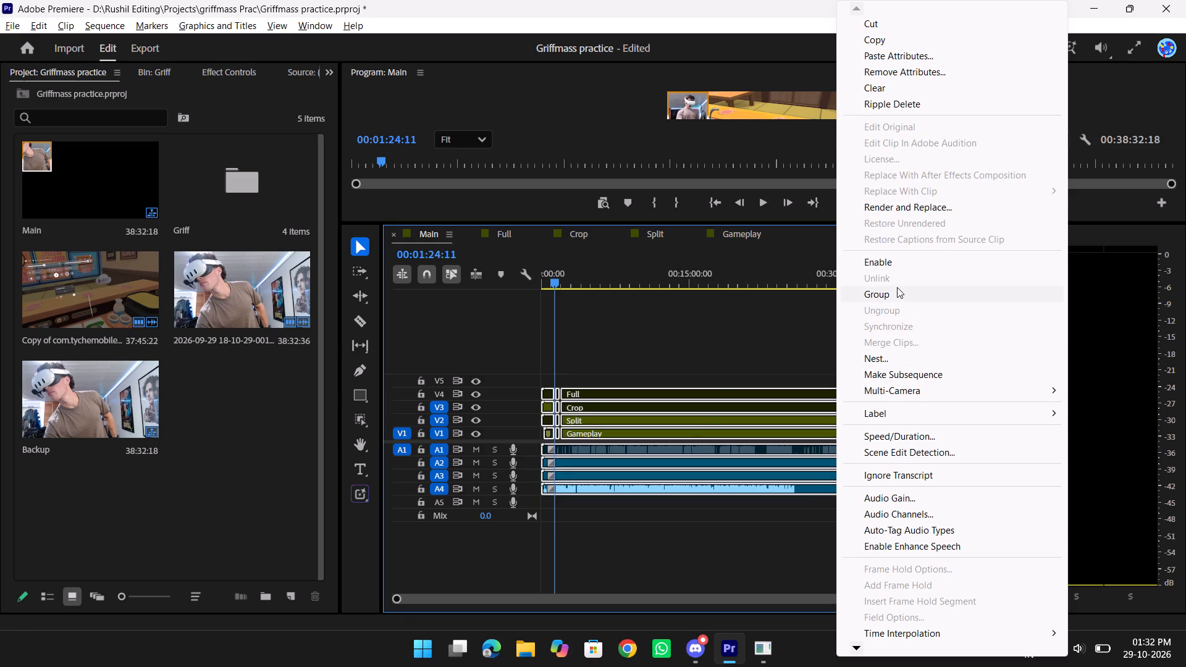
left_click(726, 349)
Link the long Full, Crop, Split and Gameplay clips that start at about 00:02:00 with the audio on A1 to A4.
left_click_drag(648, 323, 576, 512)
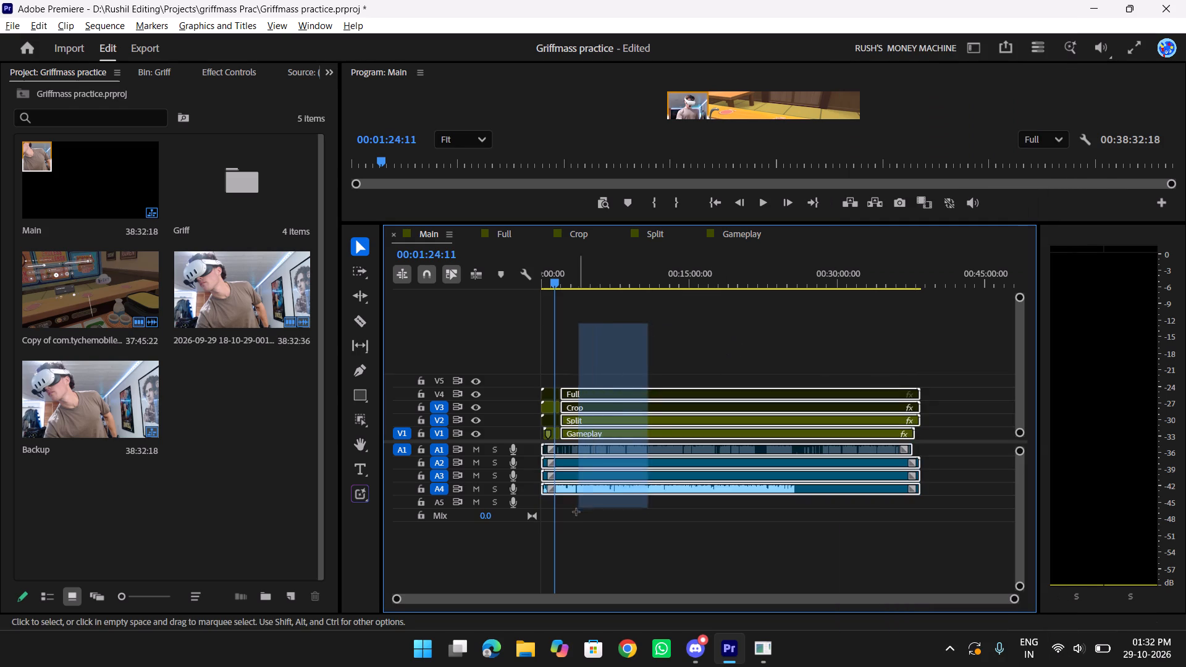
left_click_drag(576, 512, 576, 513)
right_click(635, 426)
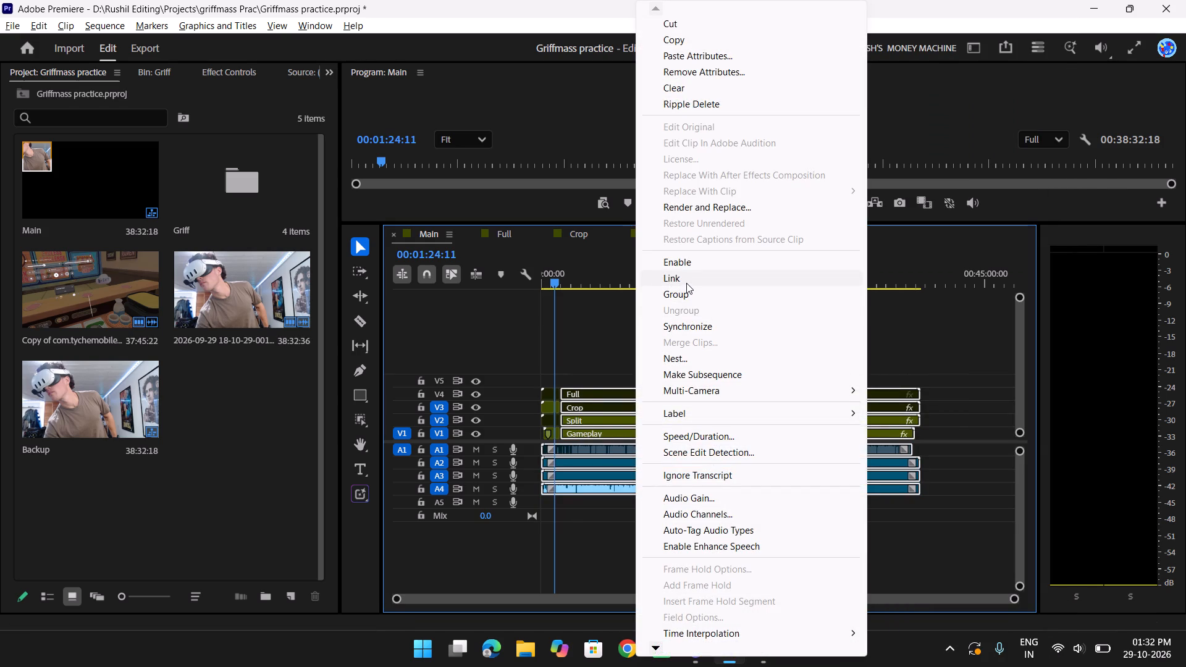
left_click(686, 283)
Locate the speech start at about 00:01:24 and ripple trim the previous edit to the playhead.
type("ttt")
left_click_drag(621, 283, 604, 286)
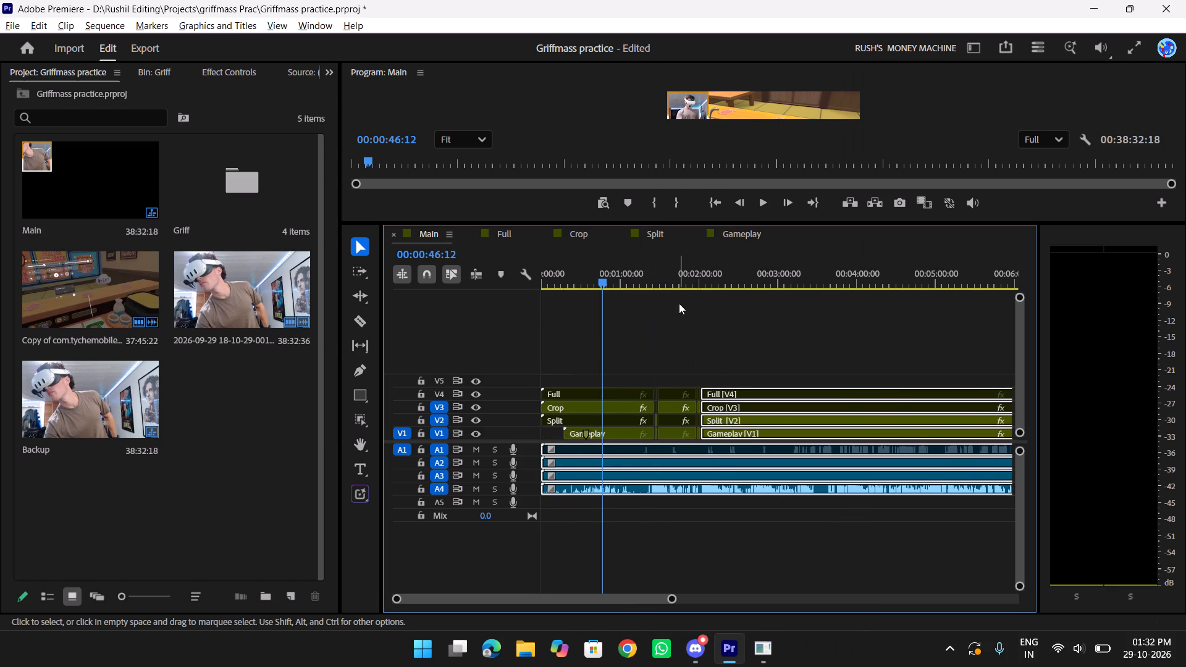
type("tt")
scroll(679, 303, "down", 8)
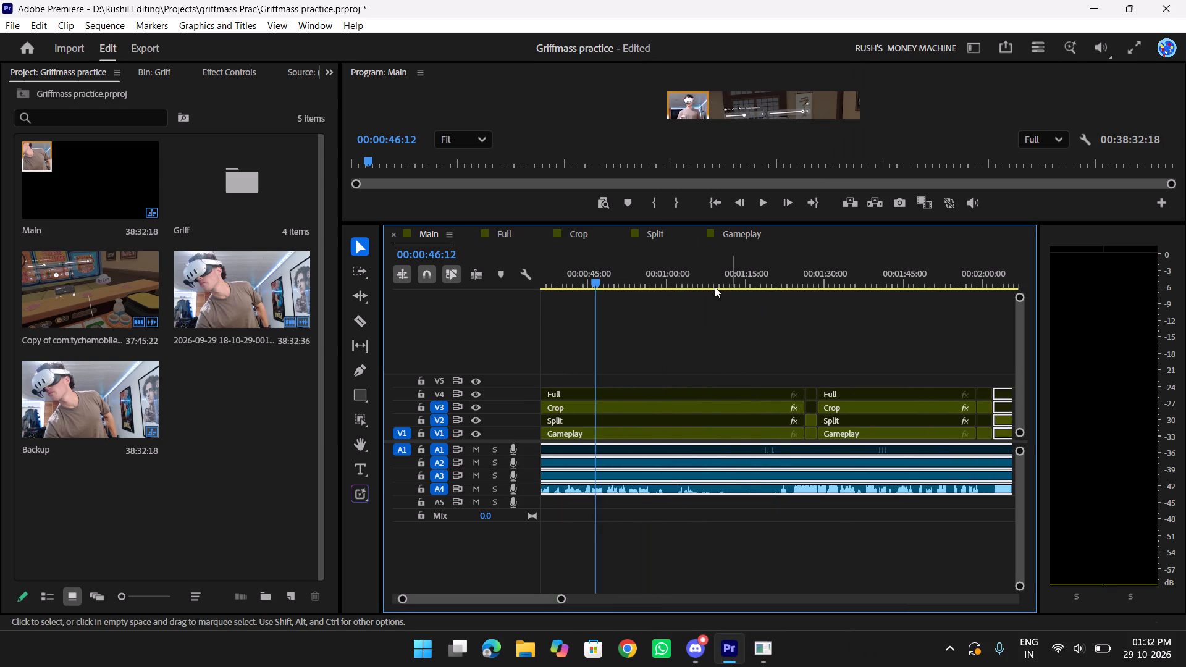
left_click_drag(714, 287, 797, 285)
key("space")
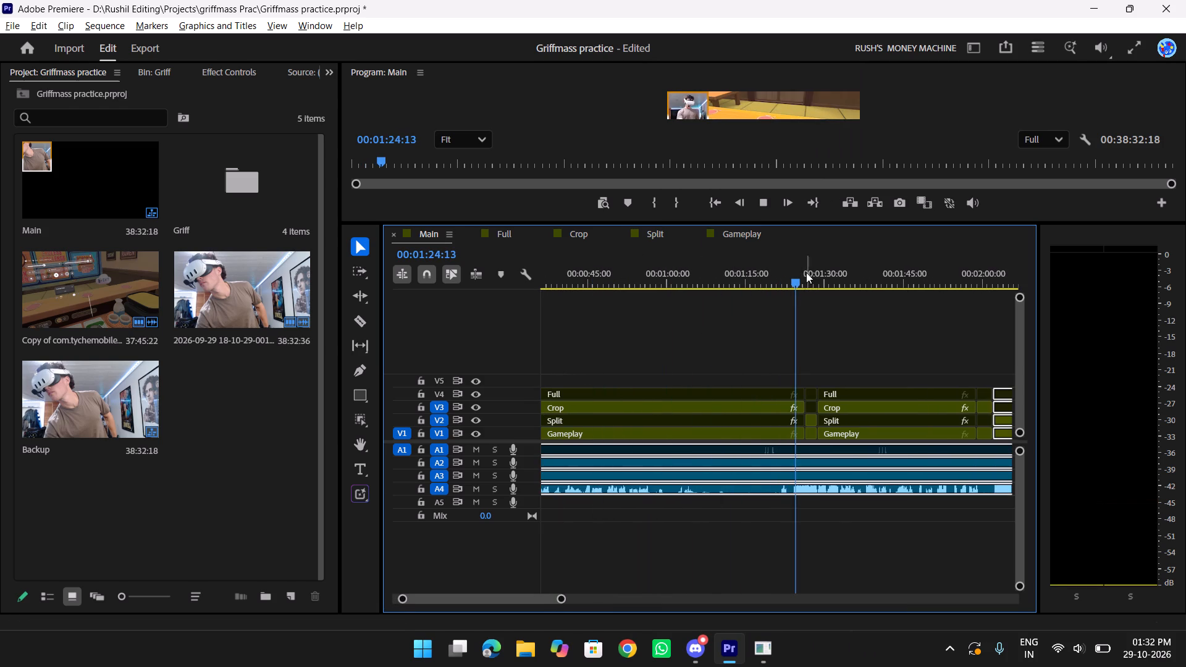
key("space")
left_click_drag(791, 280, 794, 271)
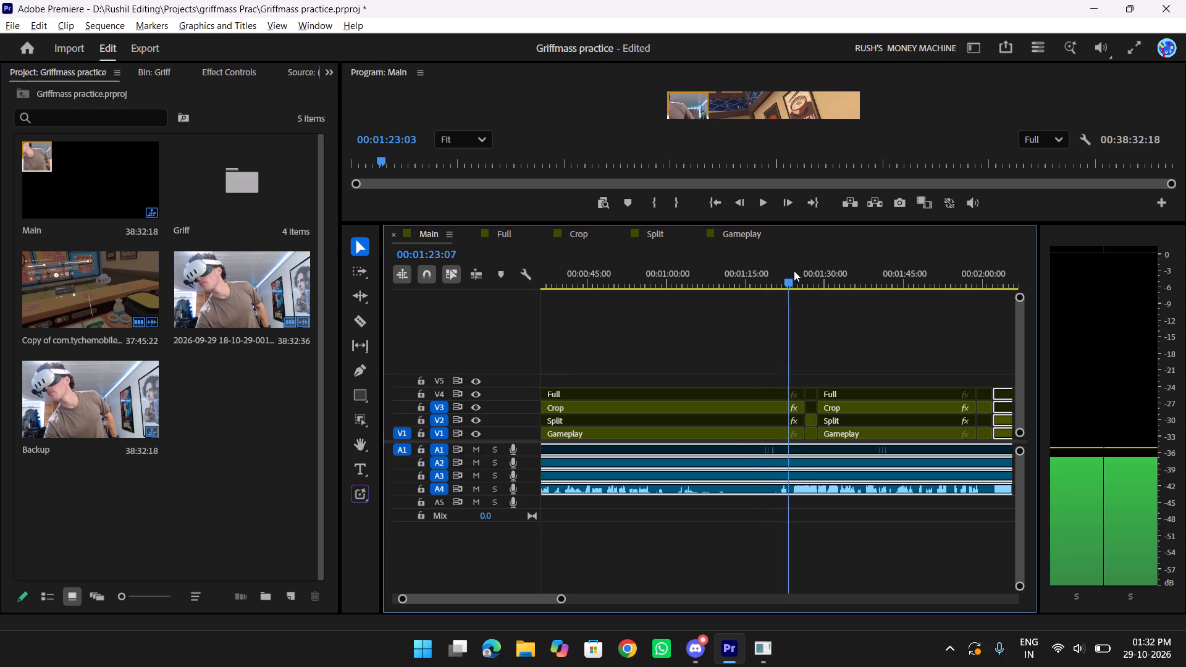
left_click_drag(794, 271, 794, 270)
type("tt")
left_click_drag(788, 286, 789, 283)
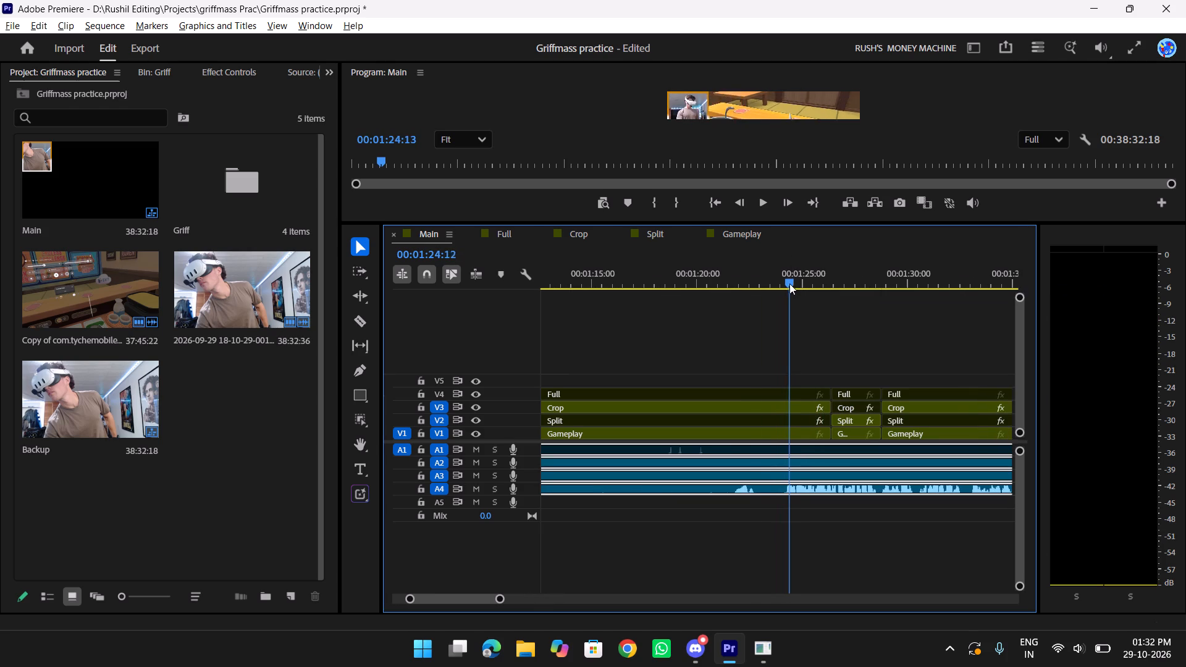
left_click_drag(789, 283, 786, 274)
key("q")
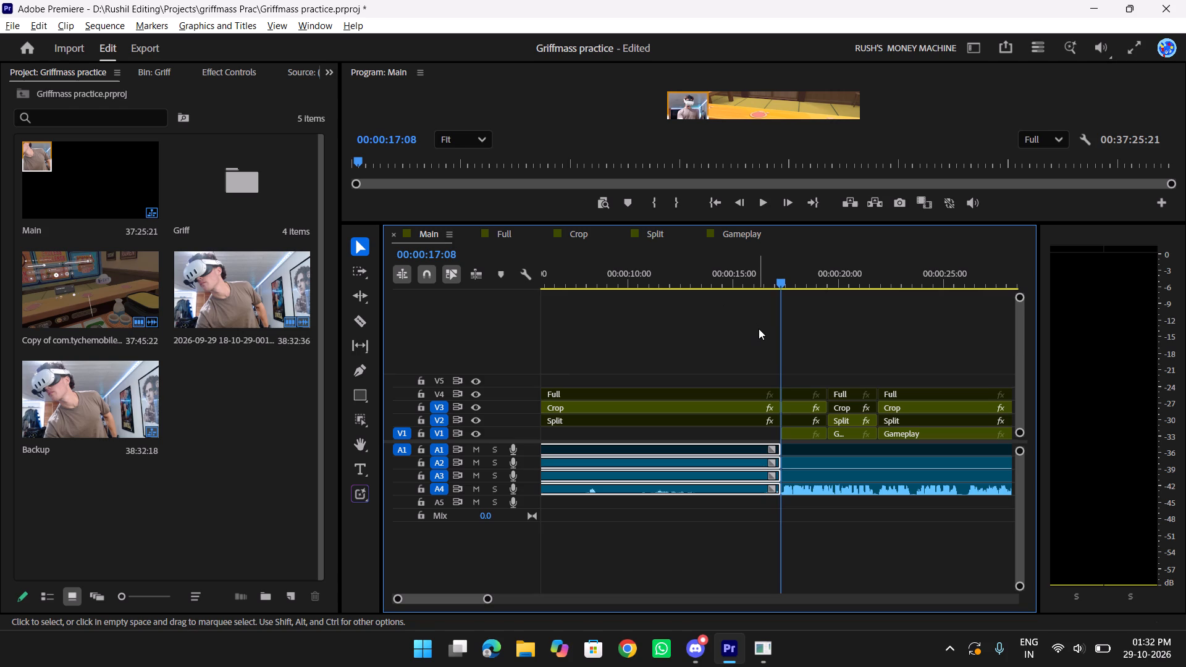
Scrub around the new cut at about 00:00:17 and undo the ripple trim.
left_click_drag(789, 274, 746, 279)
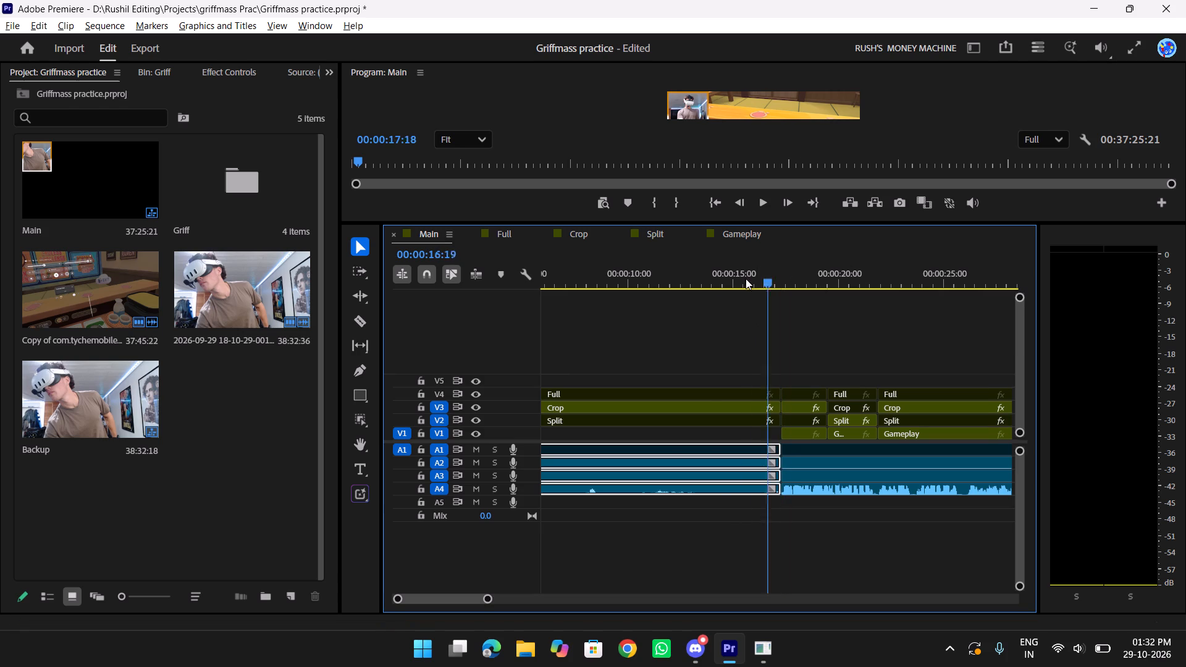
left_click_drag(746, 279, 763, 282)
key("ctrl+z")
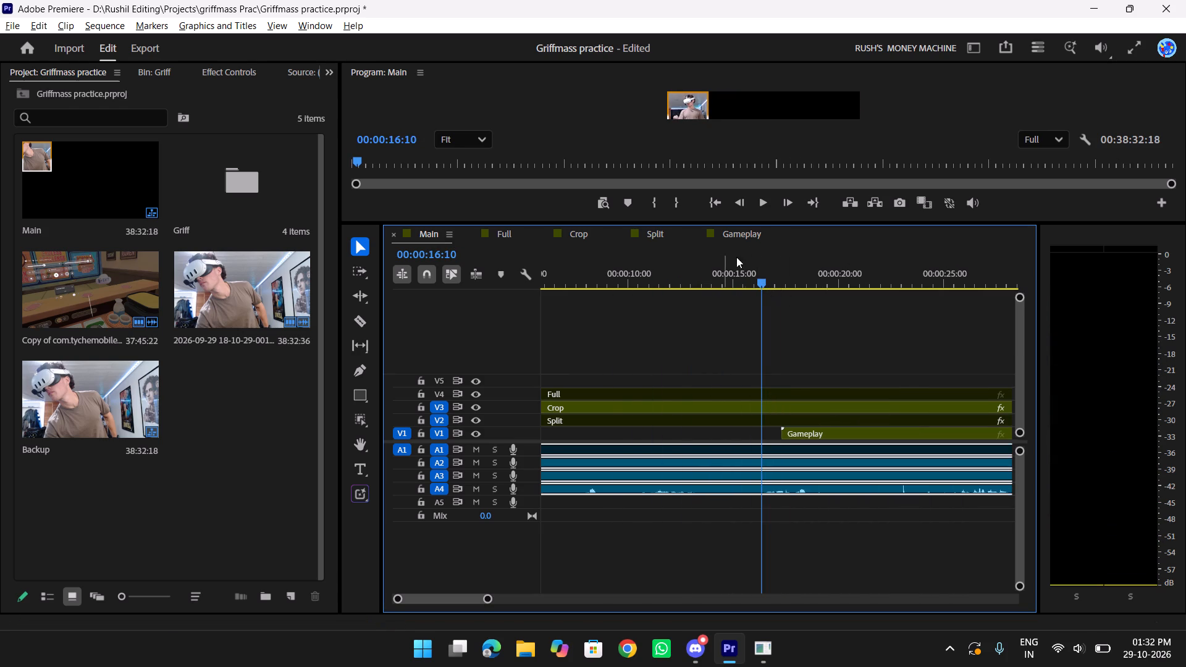
Play Main between about 00:01:20 and 00:01:29, partly in full screen, to find where the speech begins.
type("yyyy")
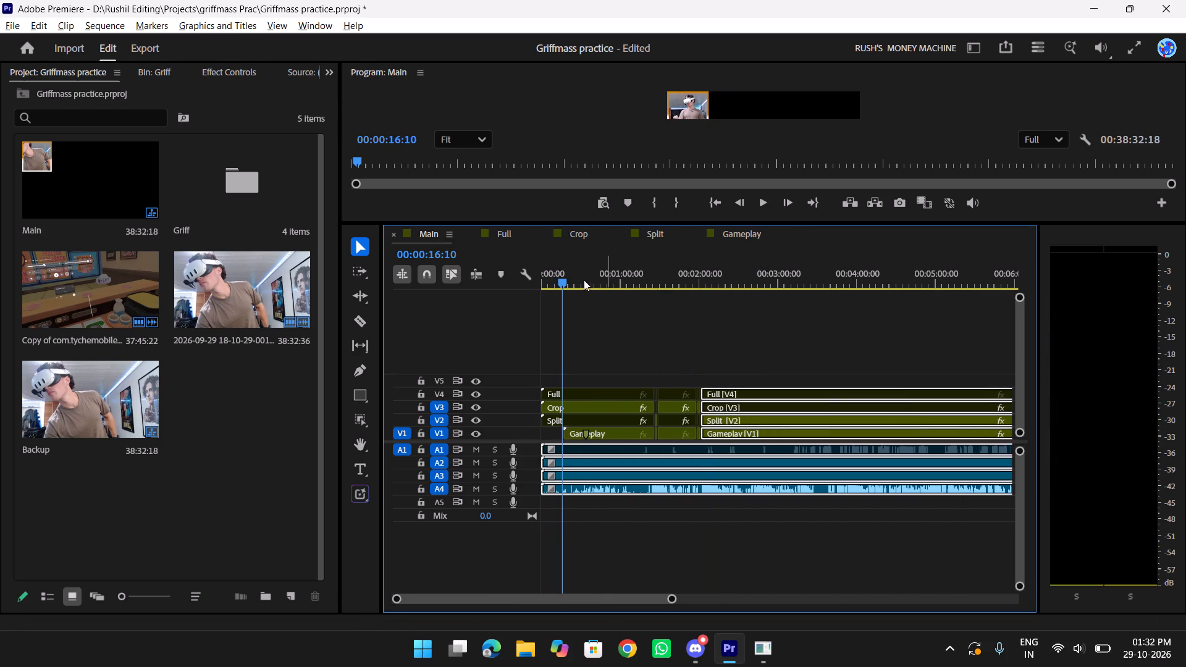
left_click_drag(549, 280, 648, 282)
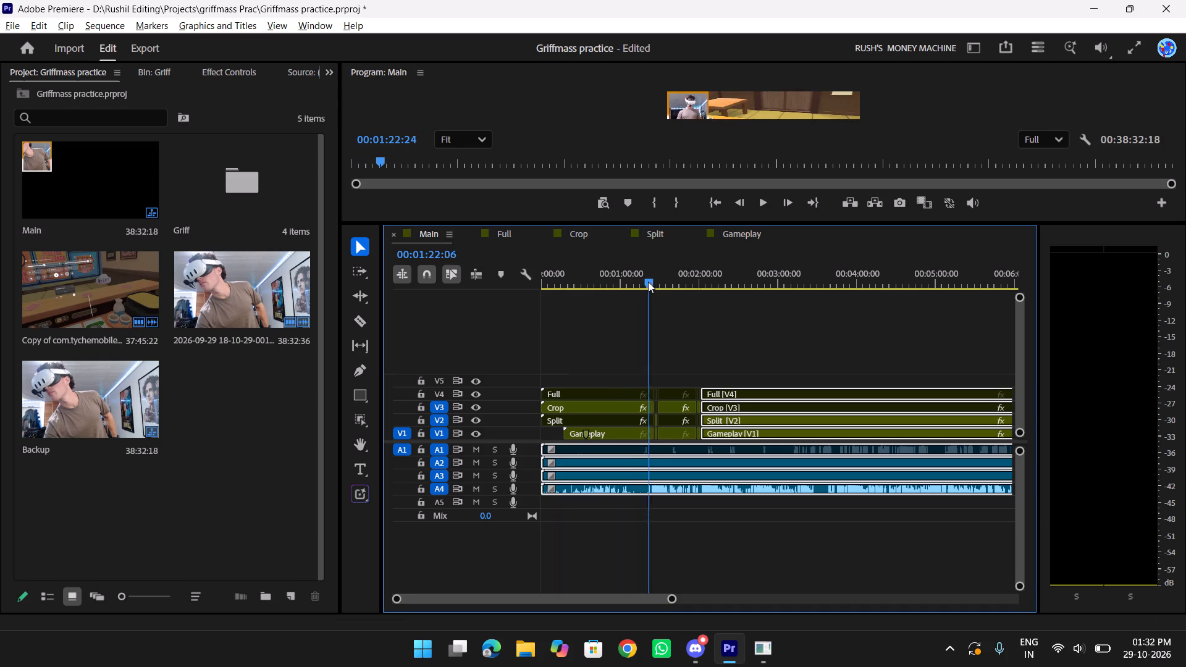
left_click_drag(648, 282, 652, 281)
type("ttt")
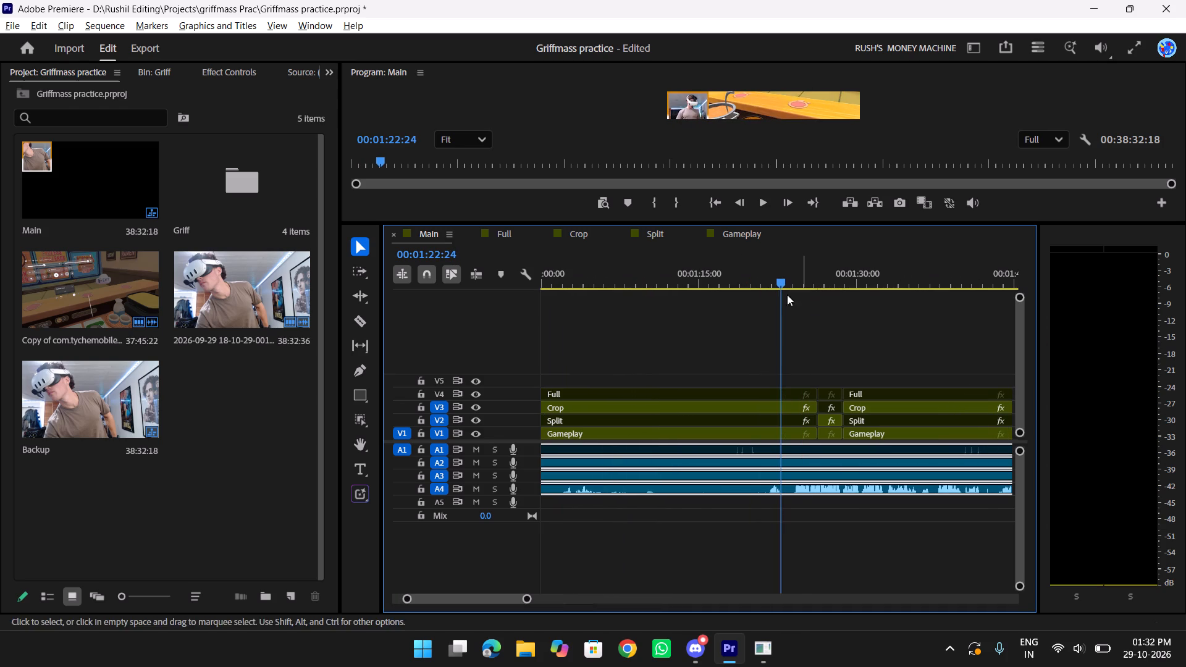
left_click_drag(763, 266, 794, 267)
key("space")
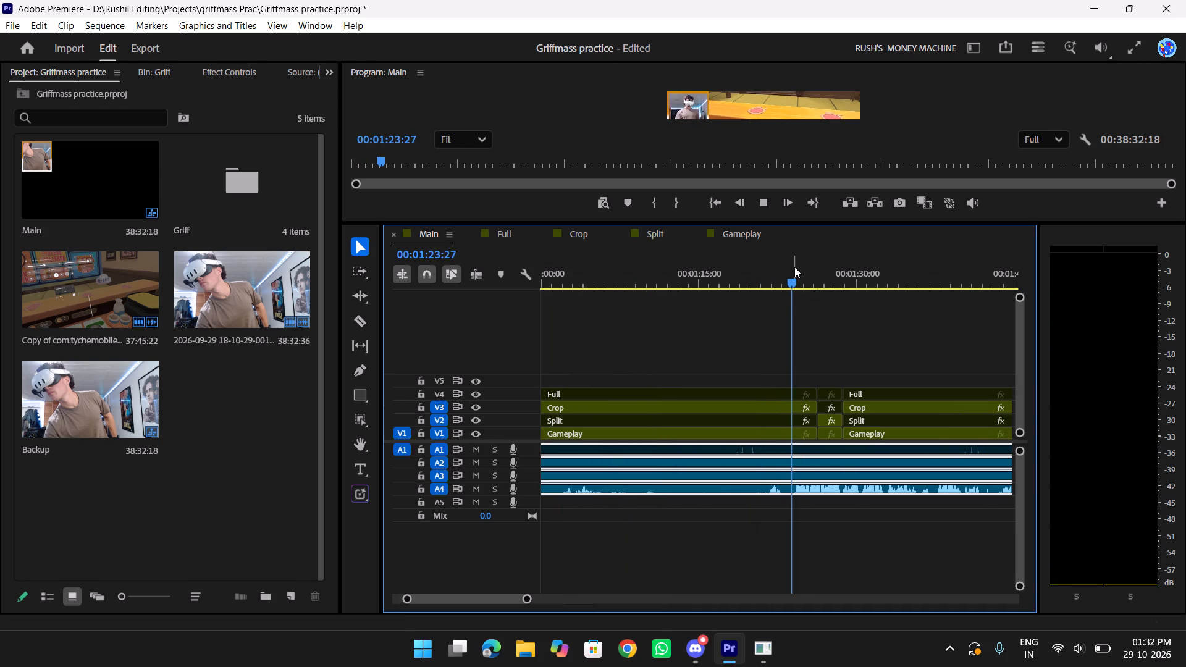
key("f")
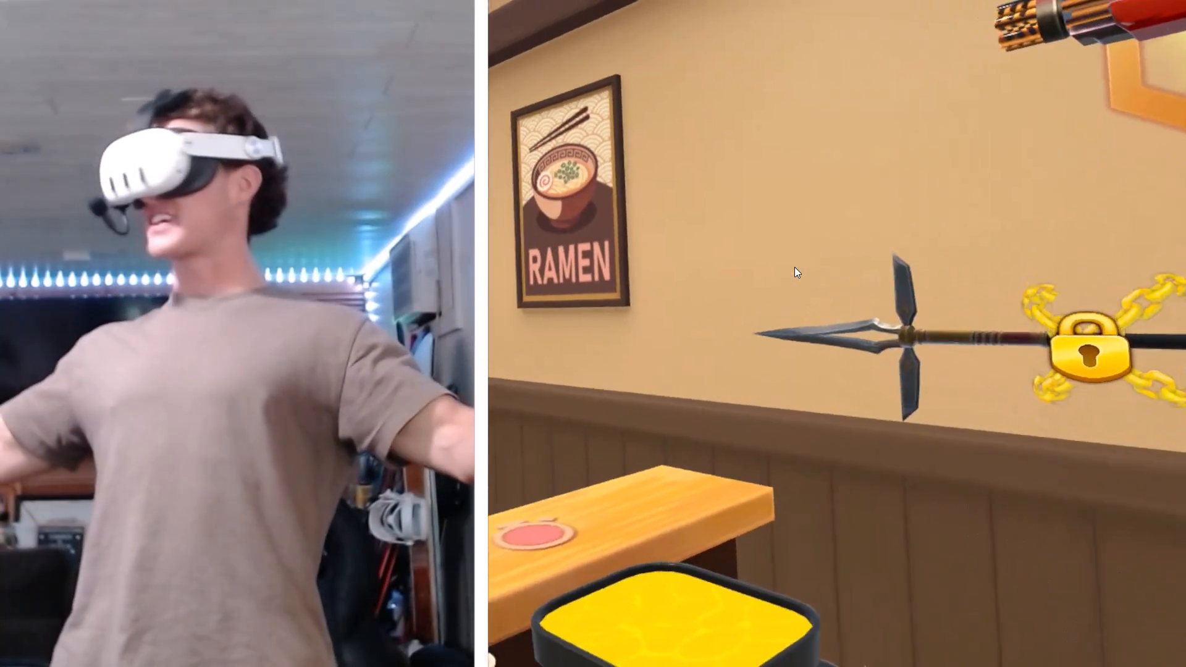
key("f")
key("space")
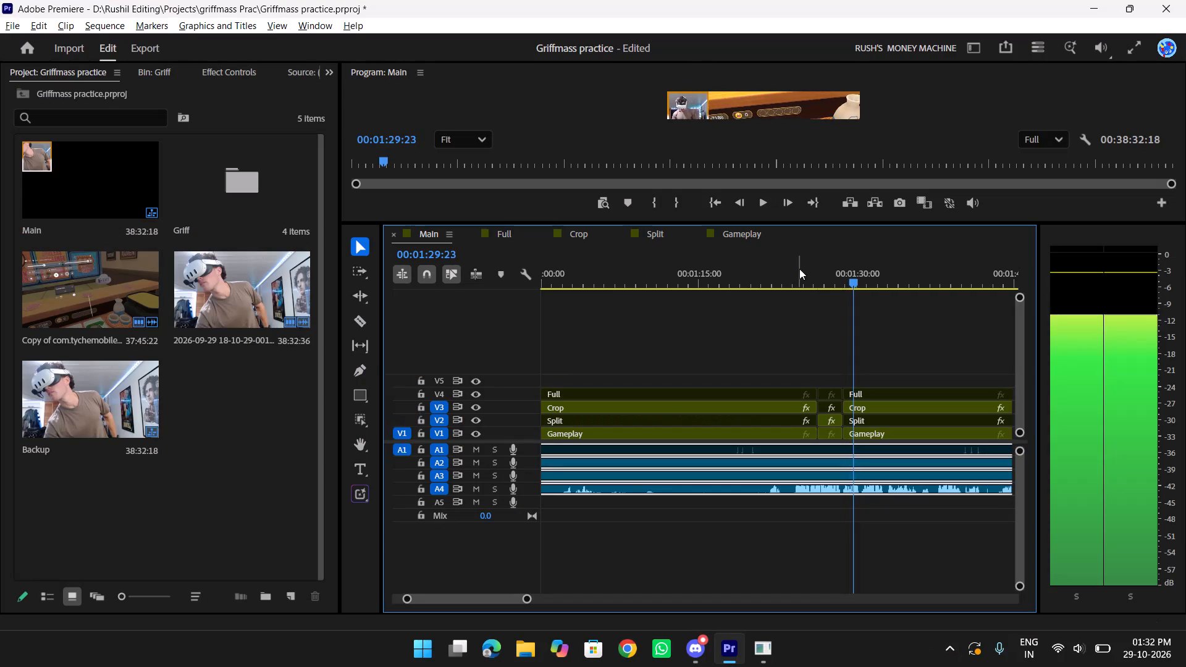
left_click_drag(849, 273, 755, 294)
key("space")
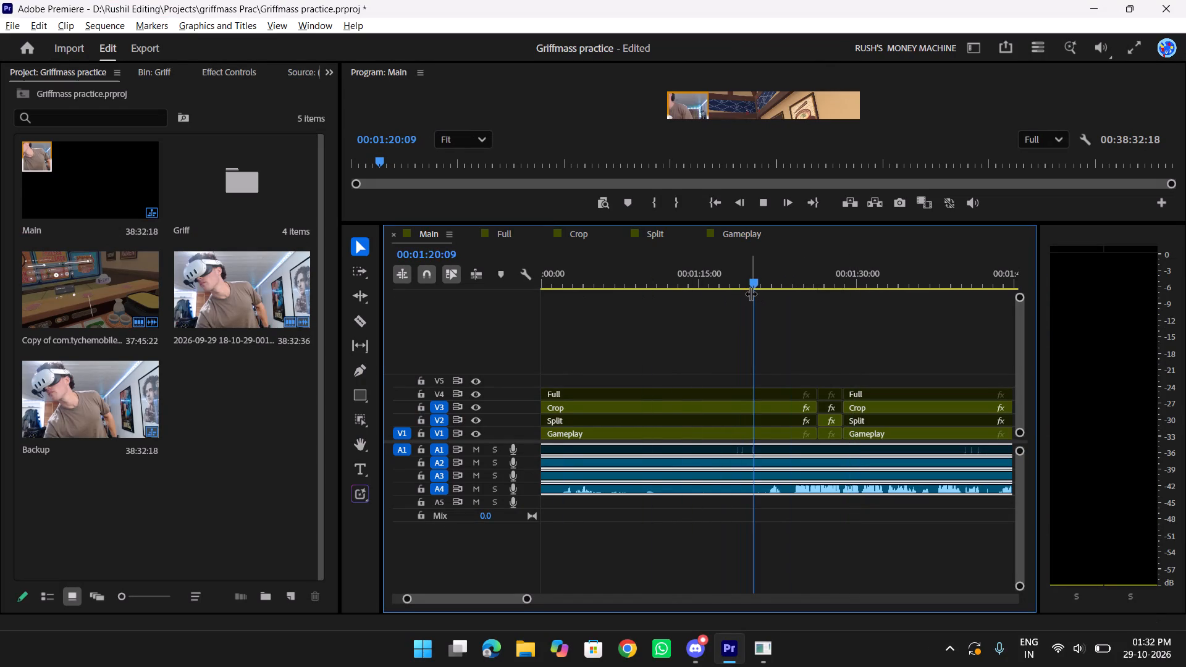
key("space")
left_click_drag(762, 279, 789, 275)
key("space")
key("space")
left_click(796, 271)
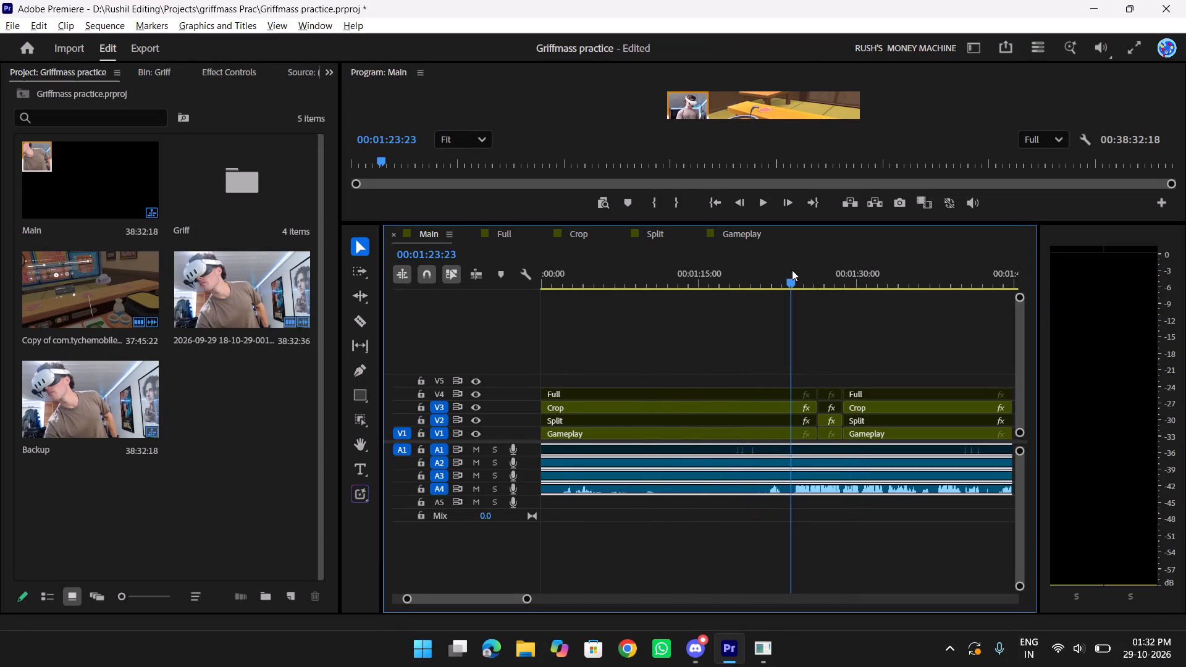
Set the playhead at 00:01:24:01 before the speech, select the clips there on all tracks, and ripple trim the previous edit to it.
type("tt")
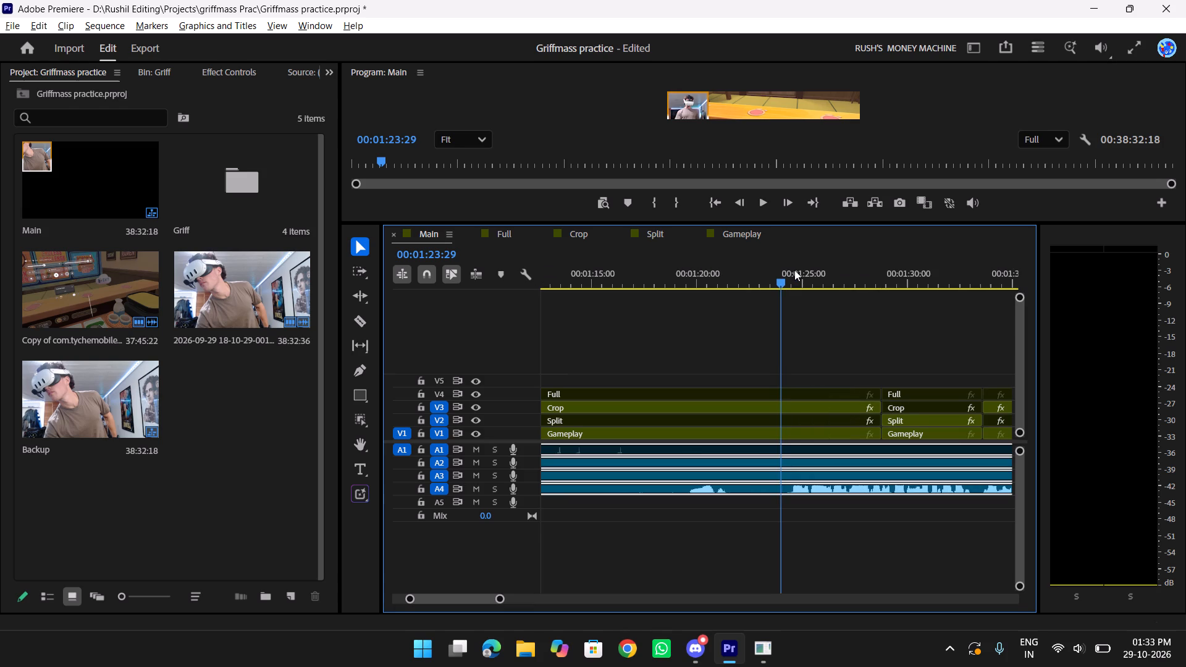
key("space")
key("space")
left_click_drag(796, 277, 789, 275)
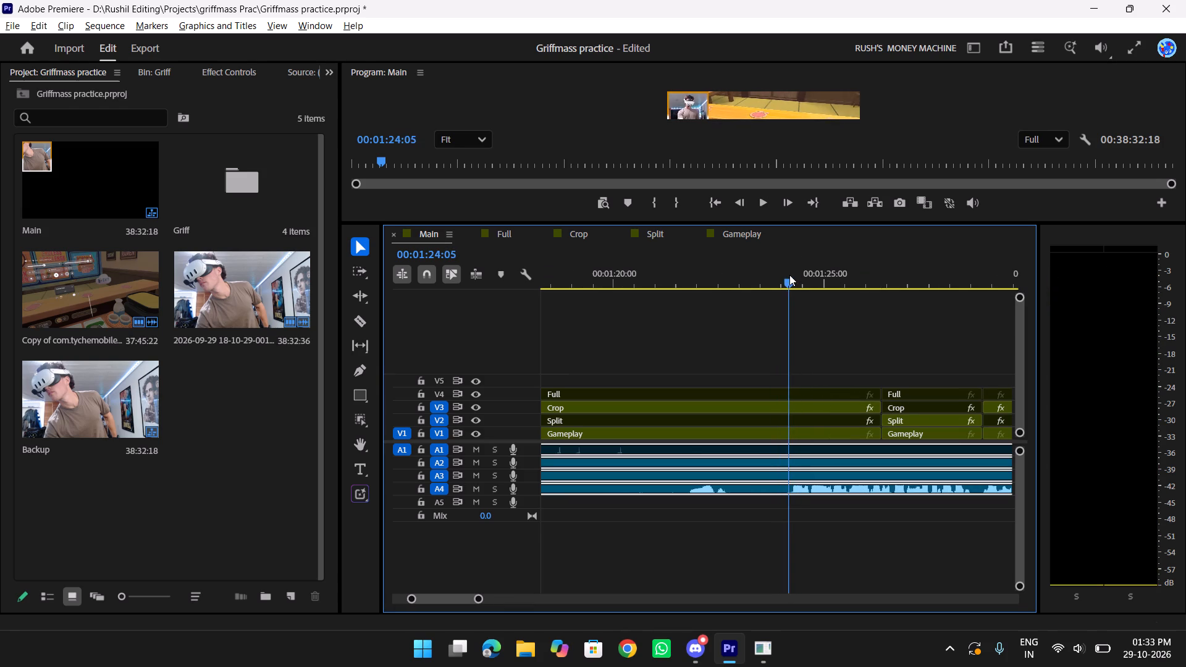
left_click_drag(789, 275, 778, 275)
key("space")
key("space")
left_click_drag(794, 276, 785, 277)
left_click_drag(763, 358, 754, 502)
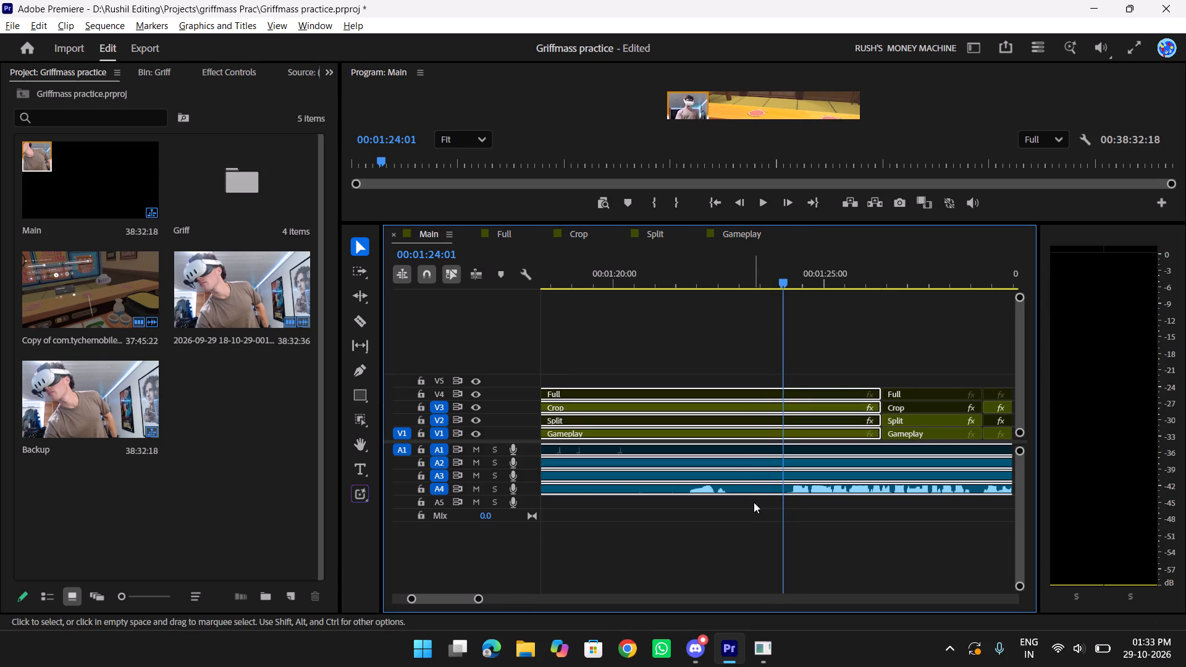
key("q")
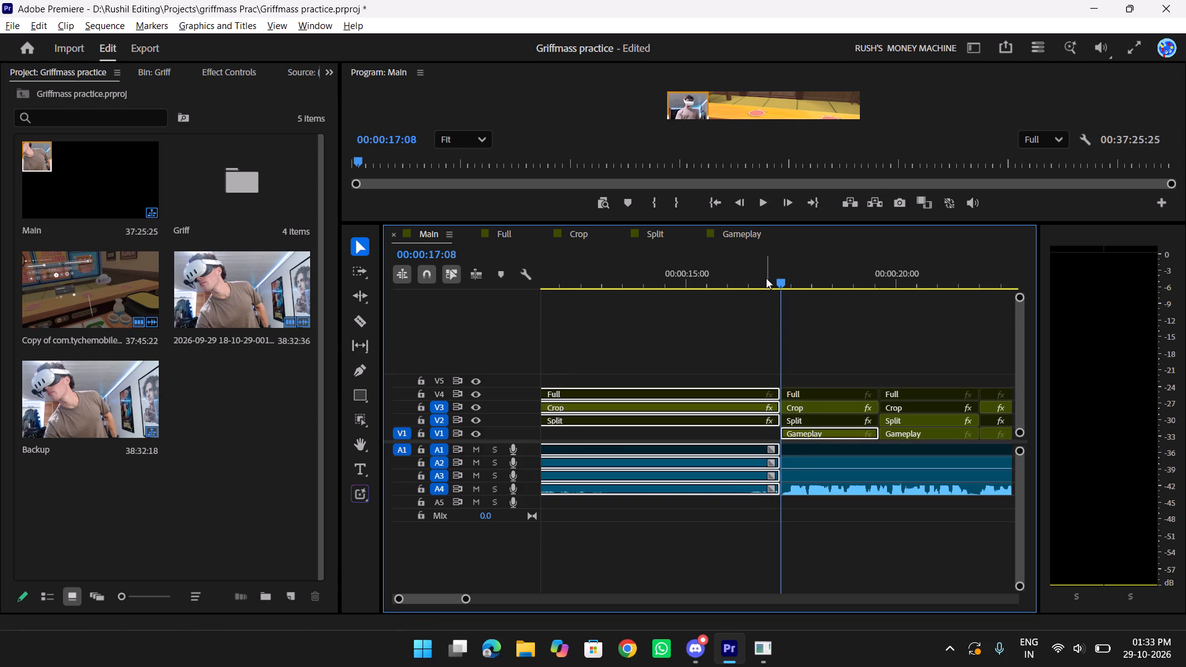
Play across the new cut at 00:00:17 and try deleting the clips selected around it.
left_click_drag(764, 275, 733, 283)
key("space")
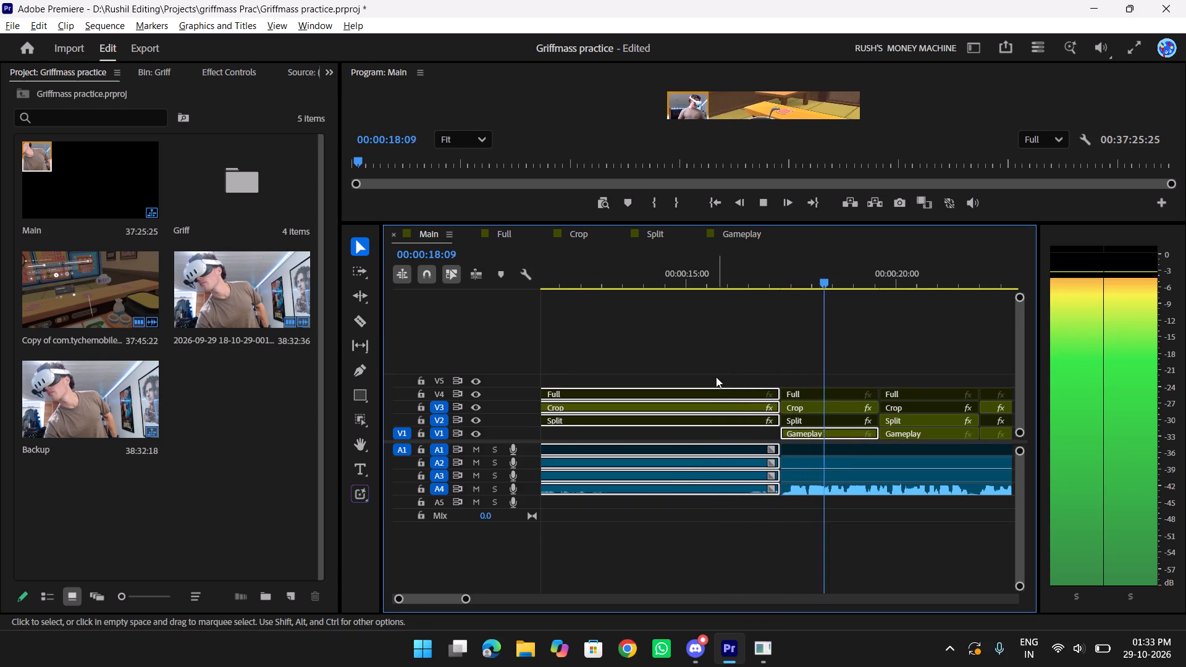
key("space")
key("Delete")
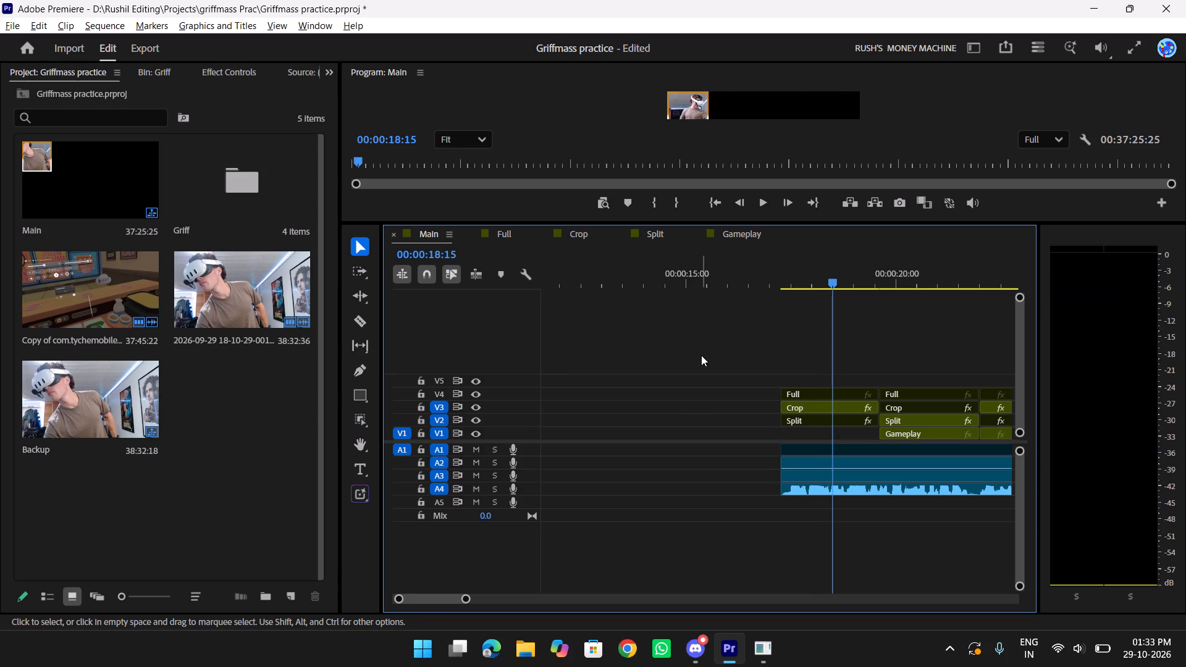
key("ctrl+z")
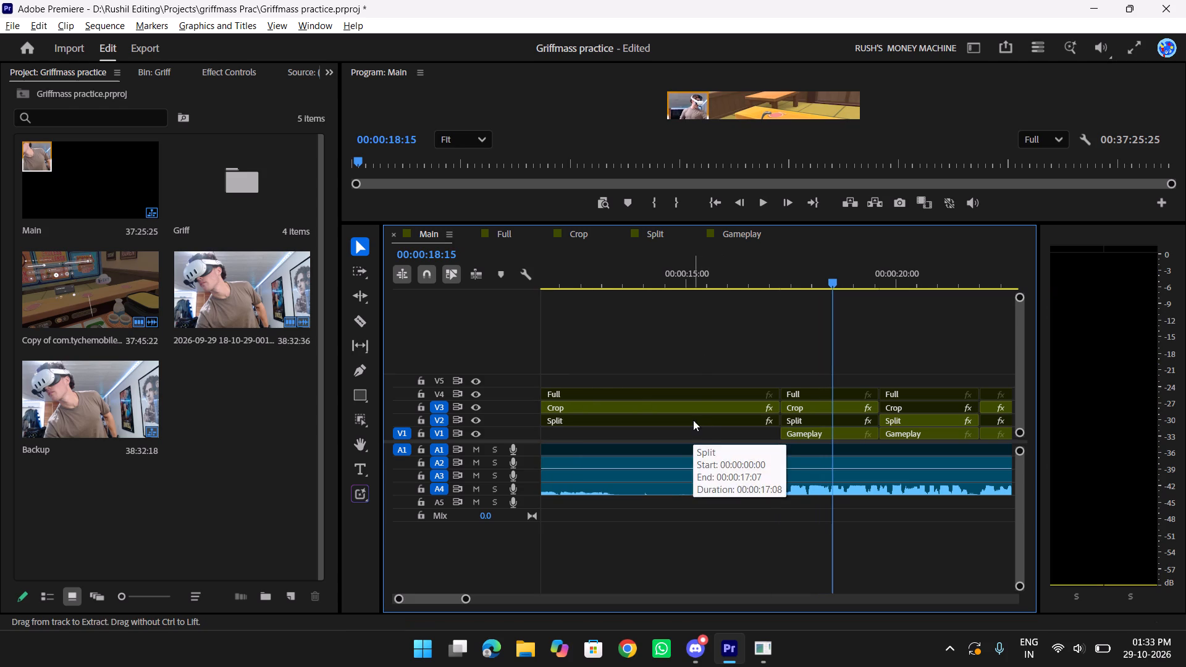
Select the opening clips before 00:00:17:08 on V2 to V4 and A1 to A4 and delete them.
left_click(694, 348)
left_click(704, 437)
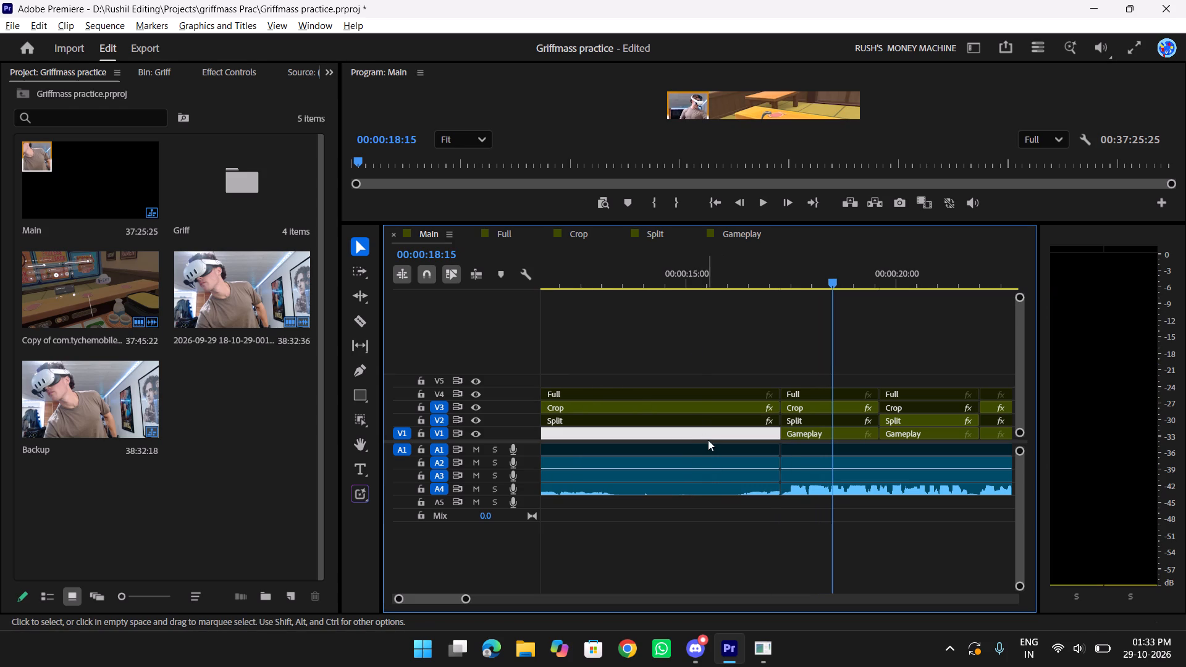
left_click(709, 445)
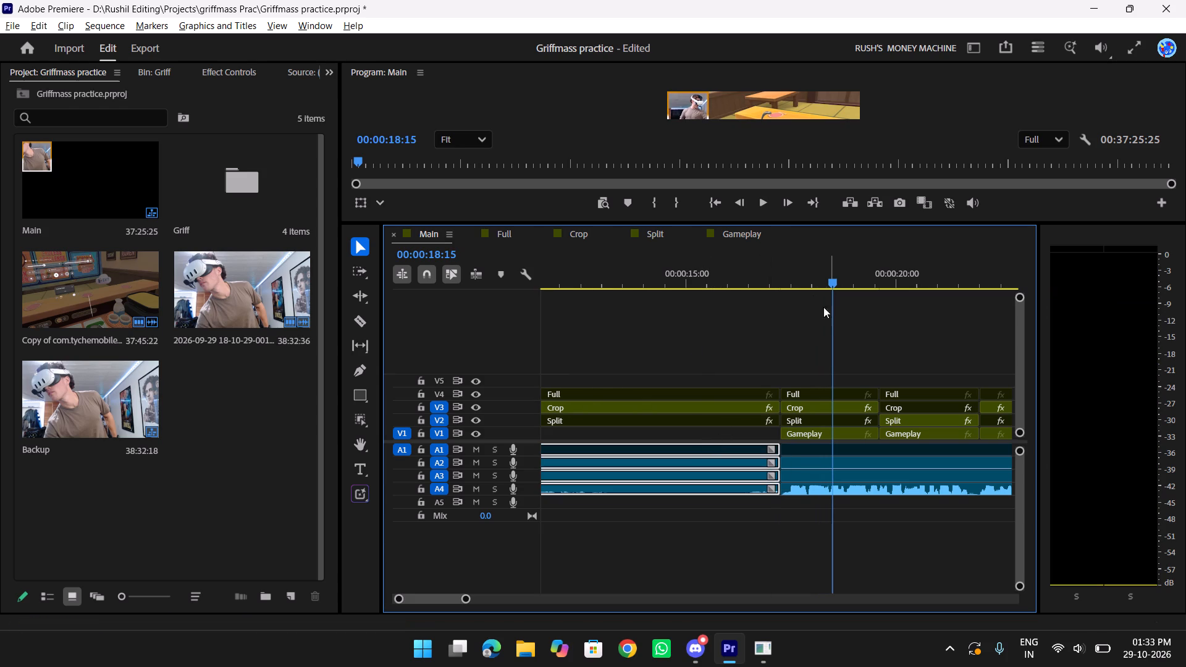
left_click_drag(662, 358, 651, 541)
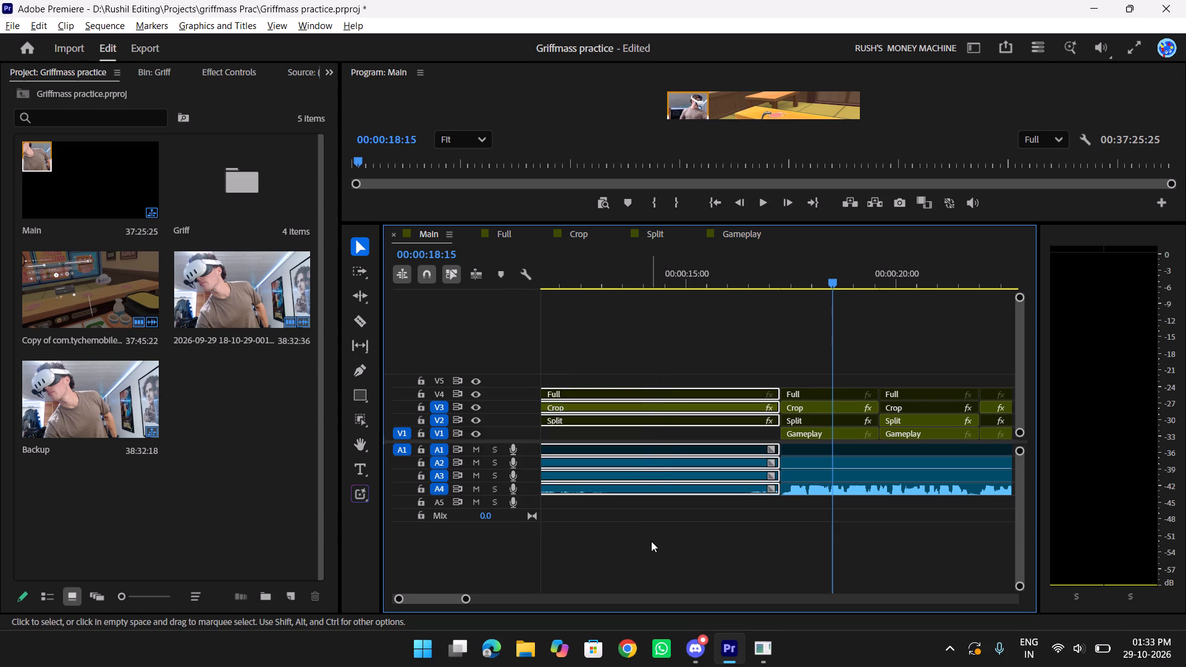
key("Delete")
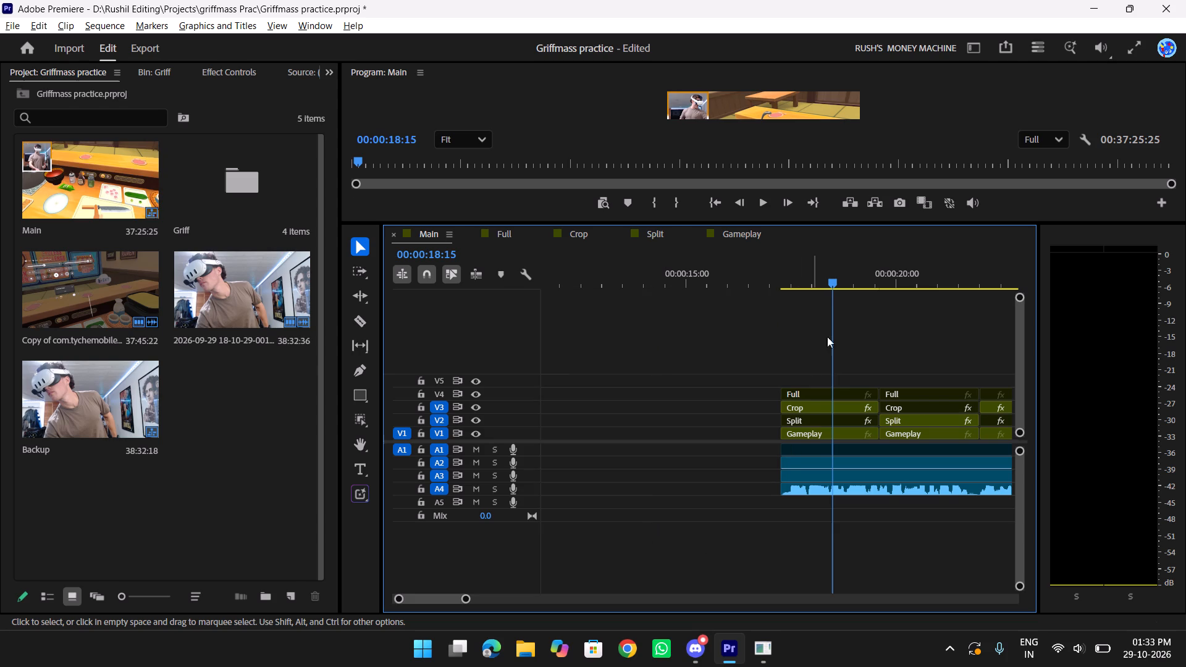
Play and scrub Main around 00:00:17:08 to check how the video and speech start after the gap.
left_click_drag(823, 280, 779, 280)
type("f")
key("space")
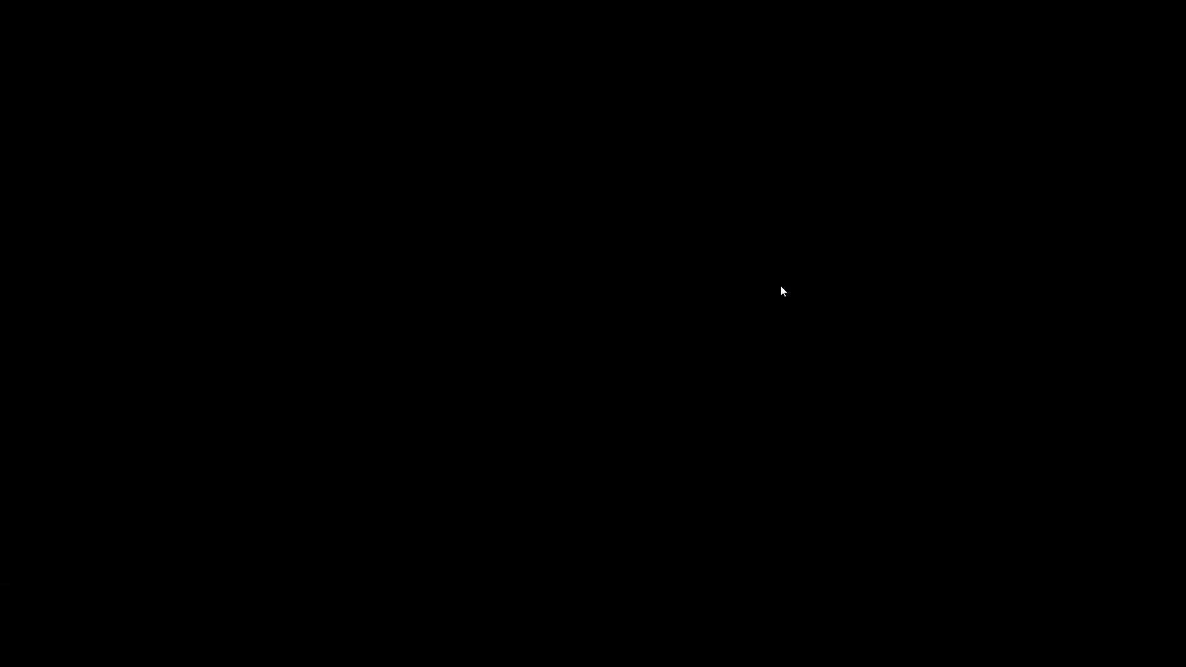
key("space")
type("f")
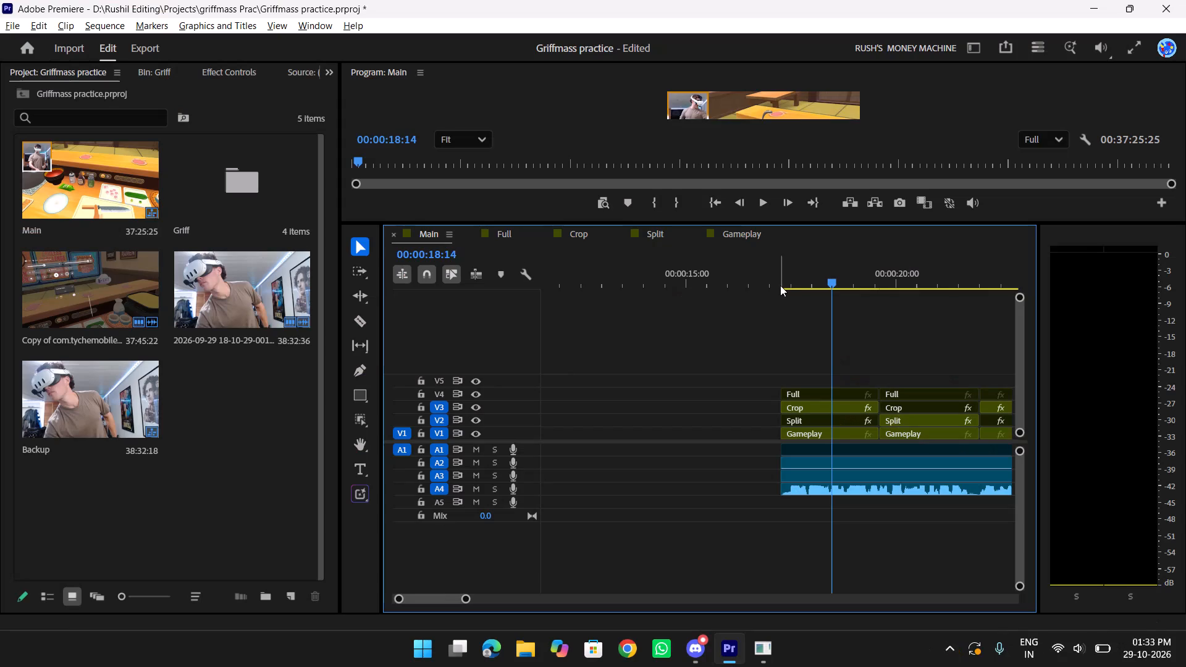
left_click_drag(818, 291, 752, 291)
left_click_drag(824, 277, 788, 280)
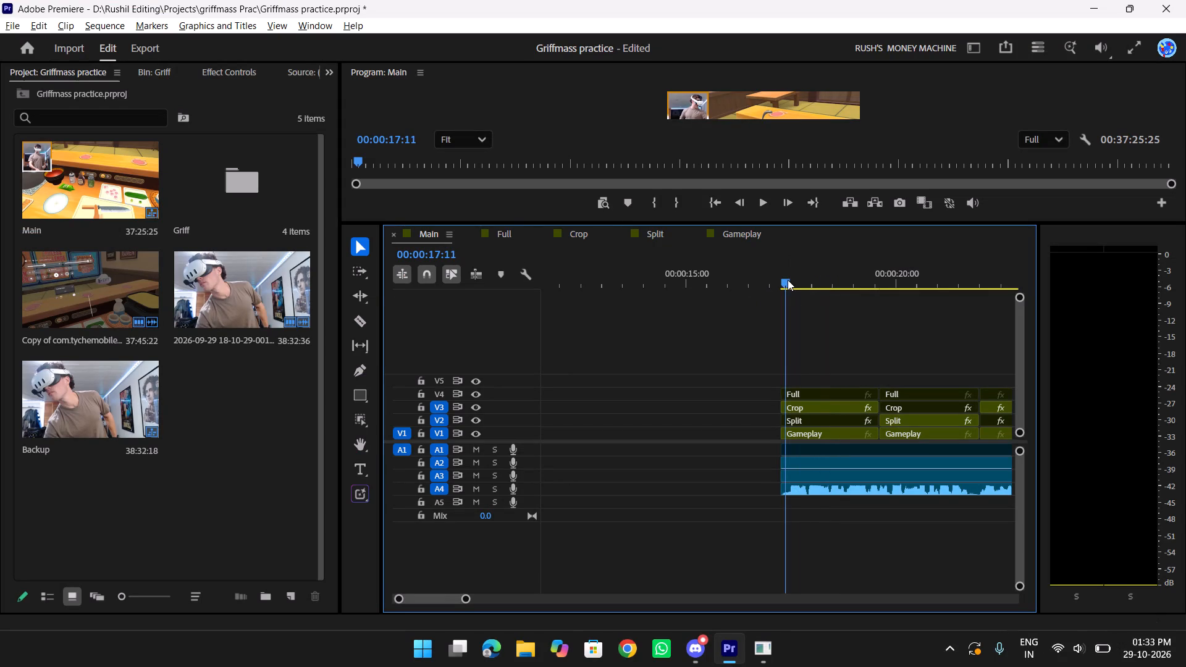
left_click_drag(788, 280, 783, 276)
key("t")
type("tt")
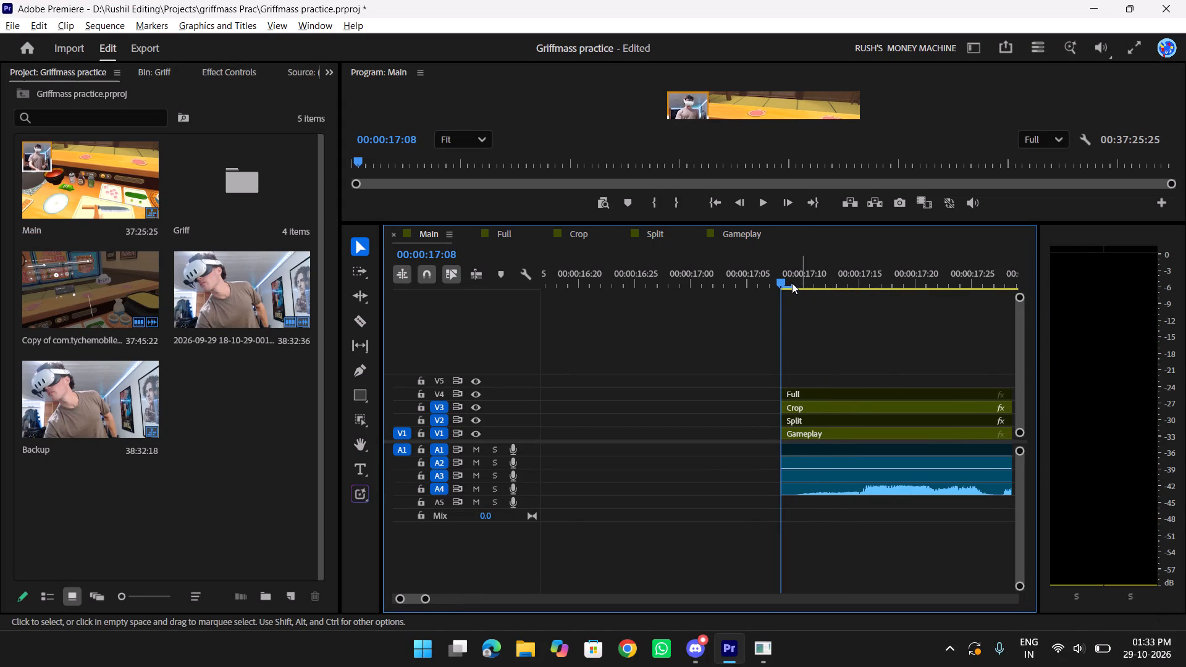
left_click(792, 283)
key("space")
left_click_drag(830, 286, 768, 287)
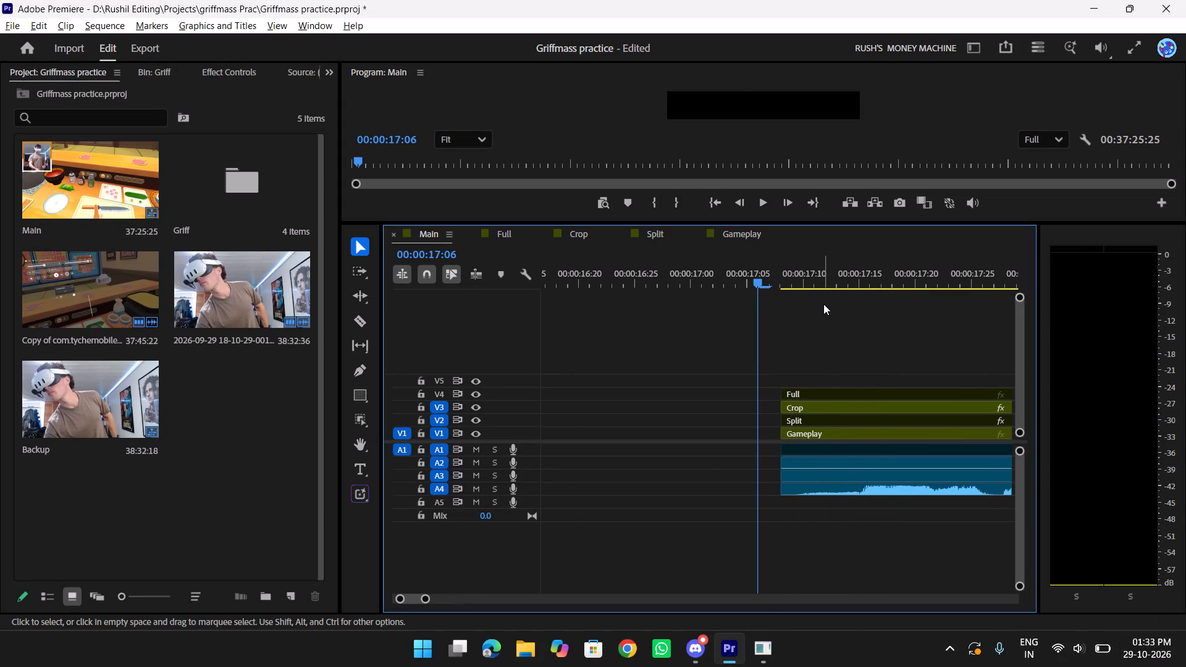
key("space")
key("space")
left_click_drag(915, 275, 784, 279)
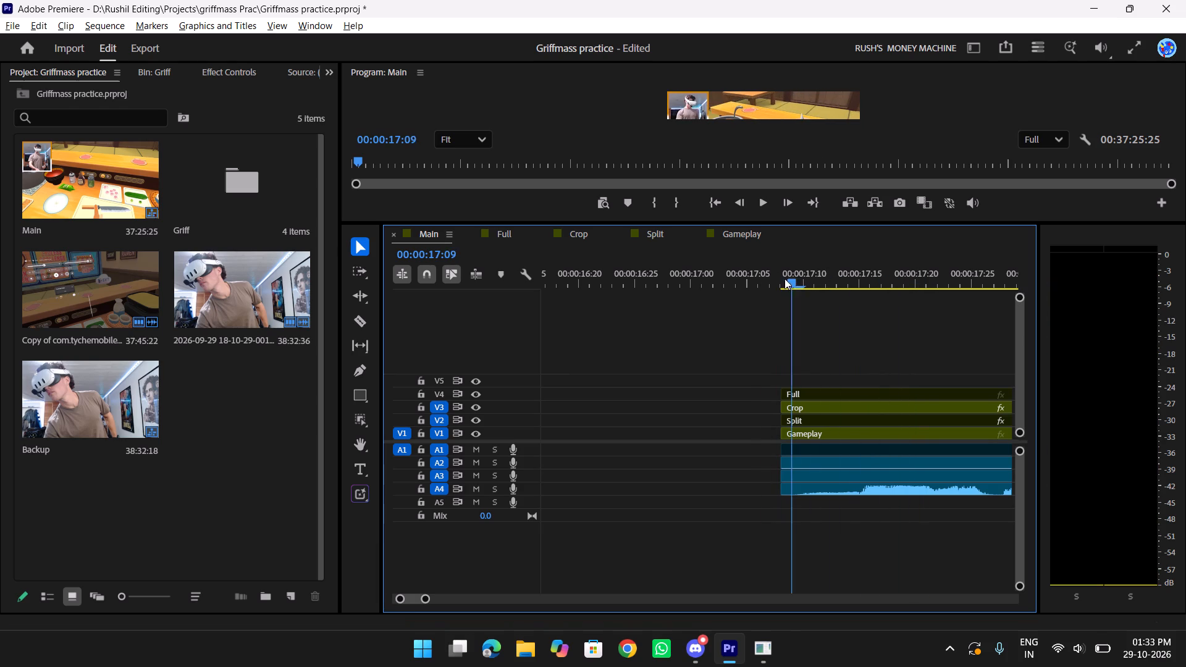
left_click_drag(784, 279, 720, 287)
key("space")
key("space")
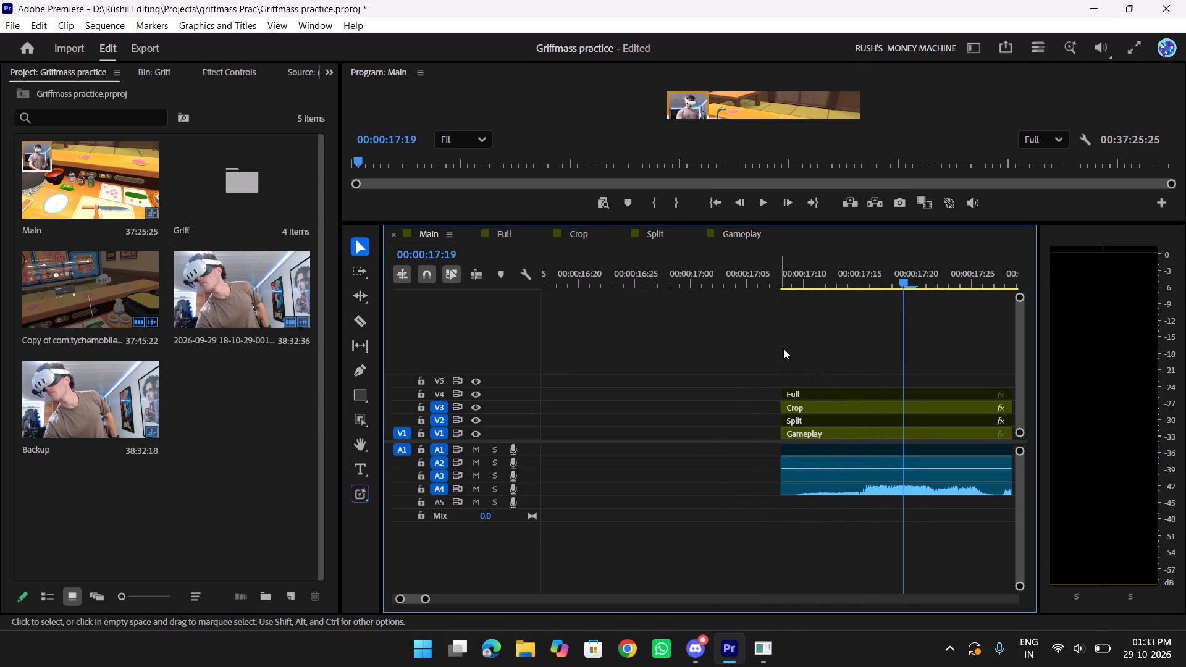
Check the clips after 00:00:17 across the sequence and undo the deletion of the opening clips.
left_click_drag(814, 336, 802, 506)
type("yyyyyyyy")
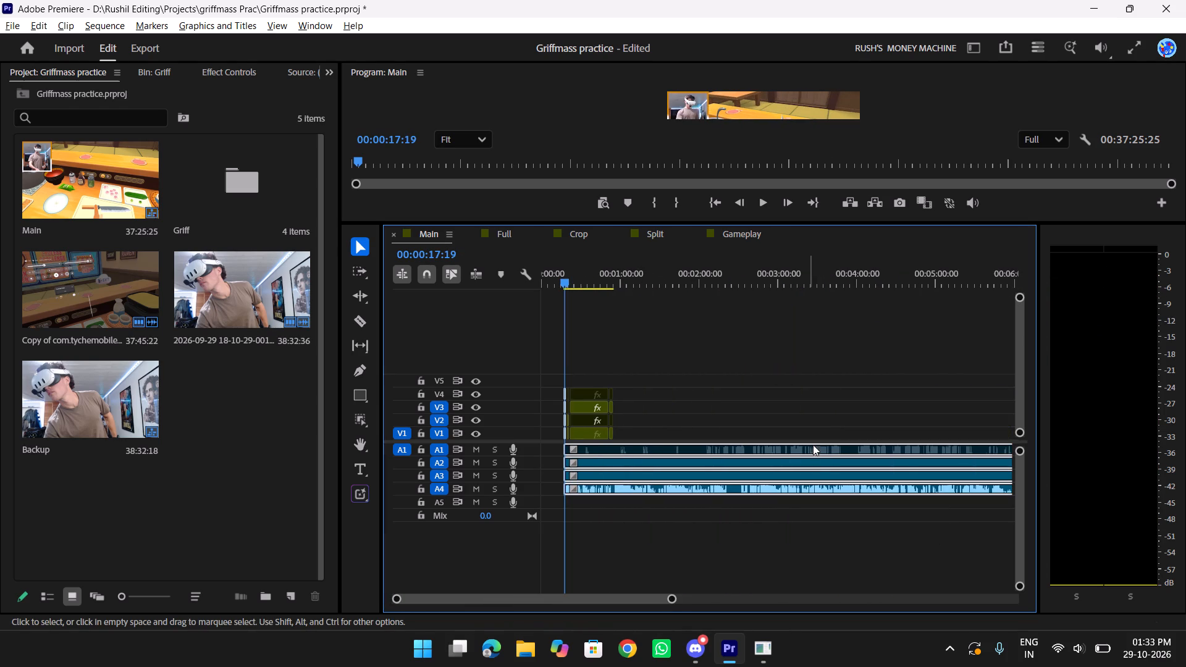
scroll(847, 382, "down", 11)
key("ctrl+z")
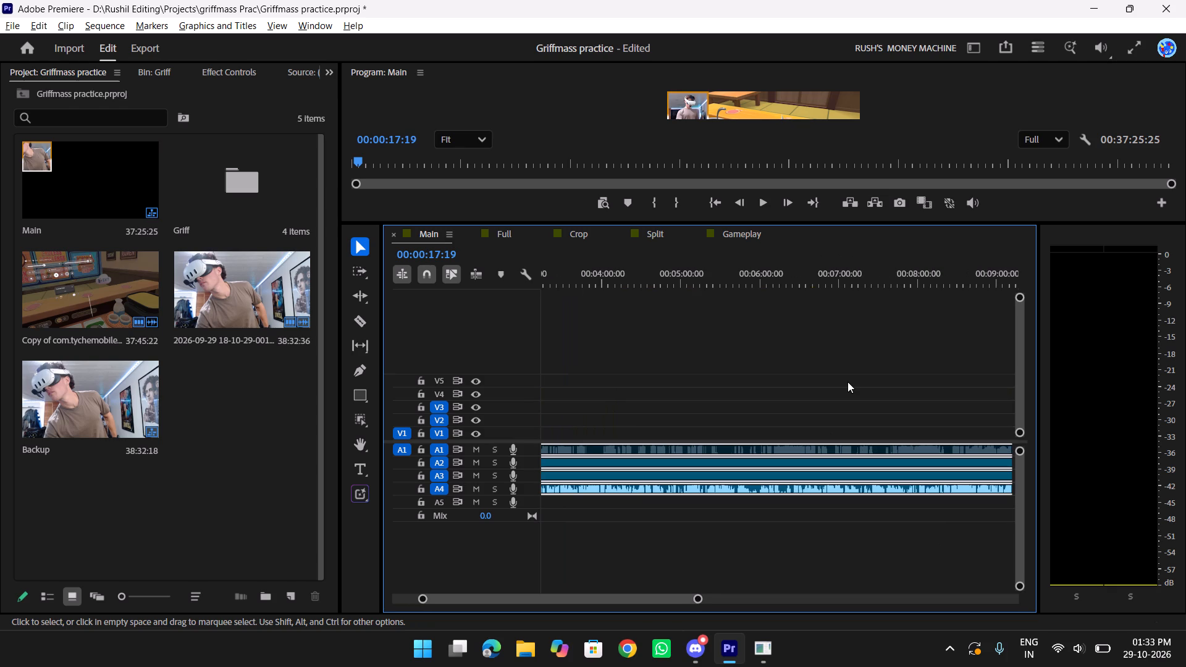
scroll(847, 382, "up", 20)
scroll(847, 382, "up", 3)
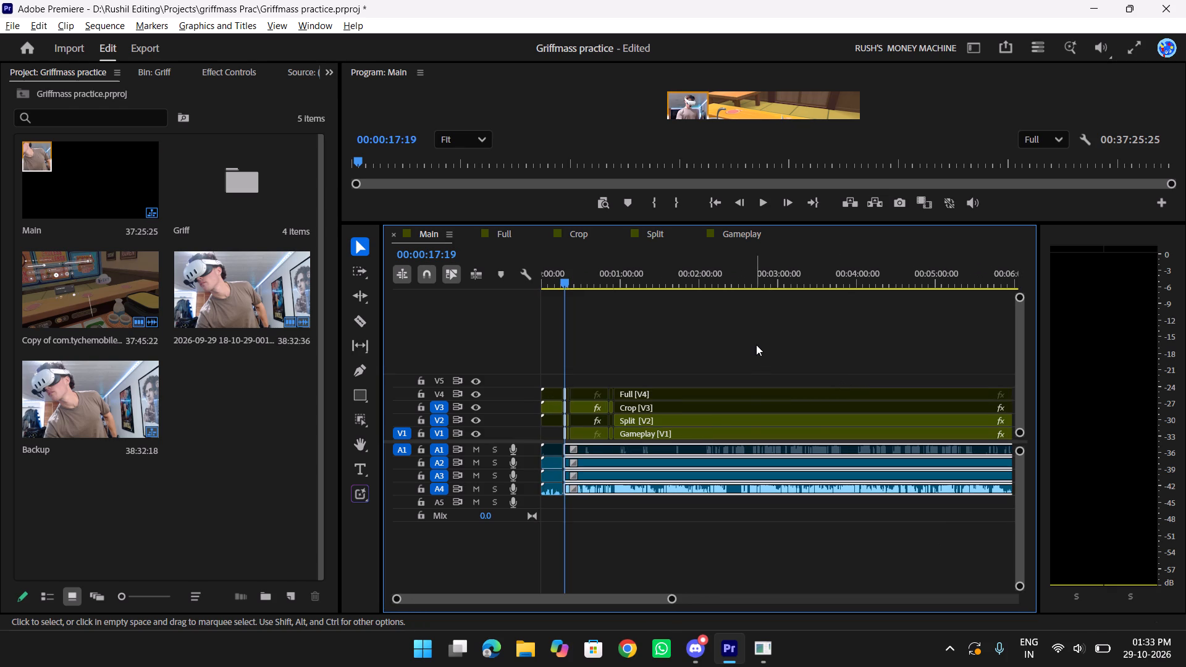
Select all of Main's clips and examine their layout from the opening to the sequence's end.
left_click(746, 341)
left_click_drag(688, 332, 486, 553)
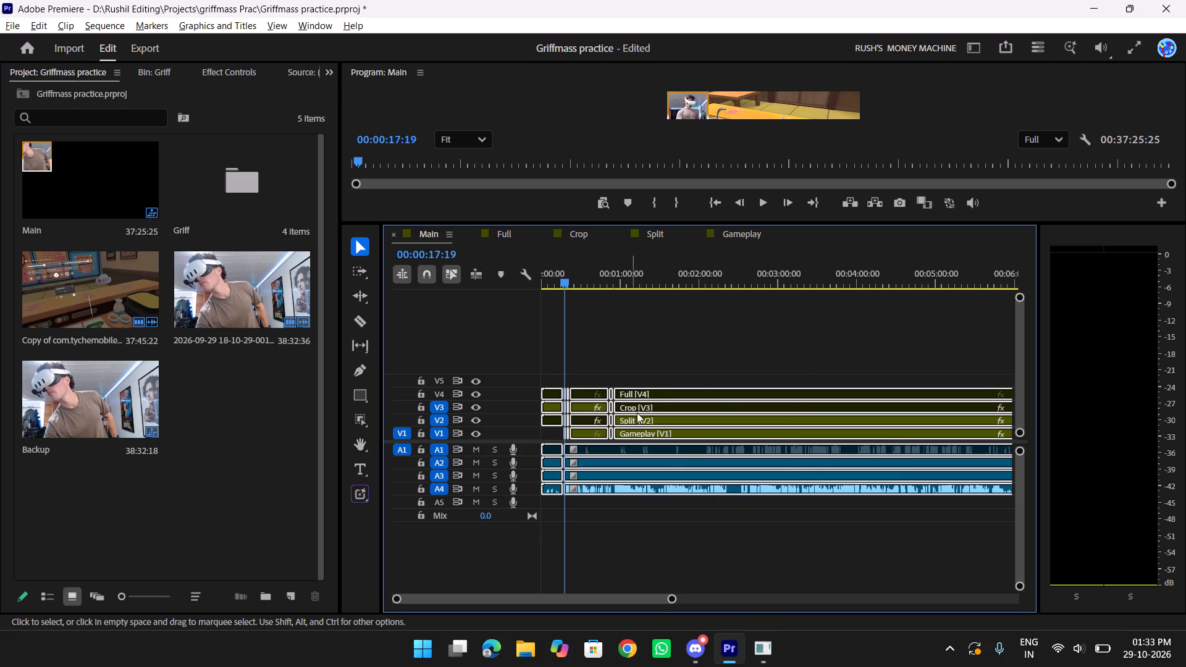
scroll(807, 390, "down", 5)
scroll(807, 390, "up", 12)
type("yyyyy")
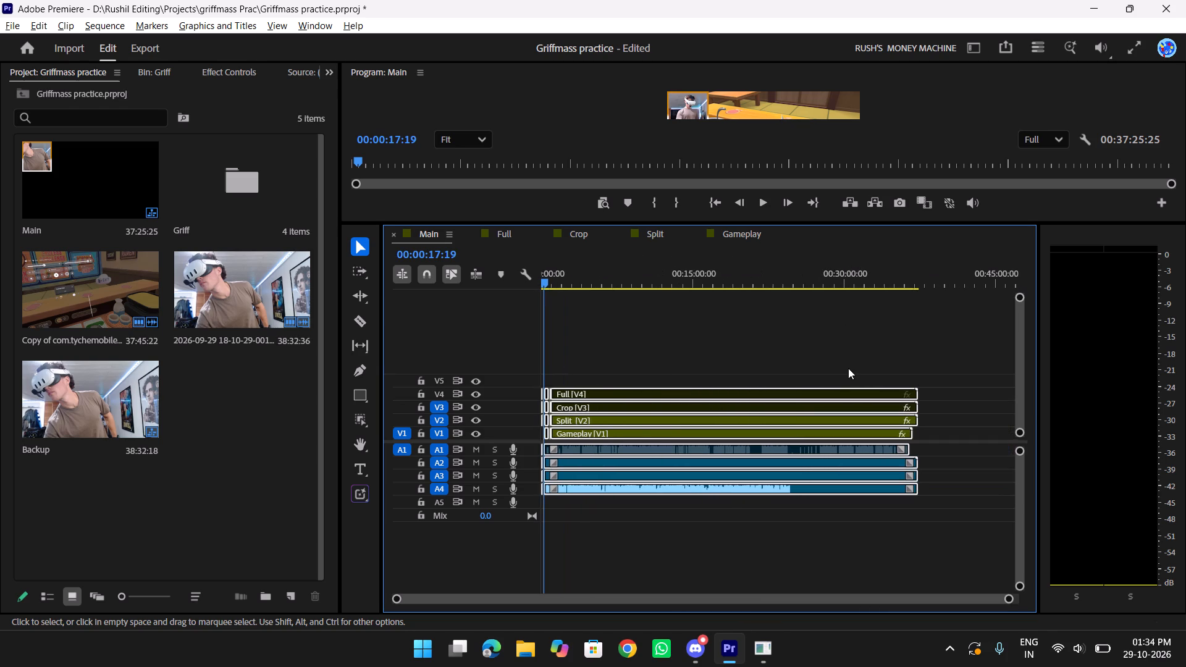
type("ttttt")
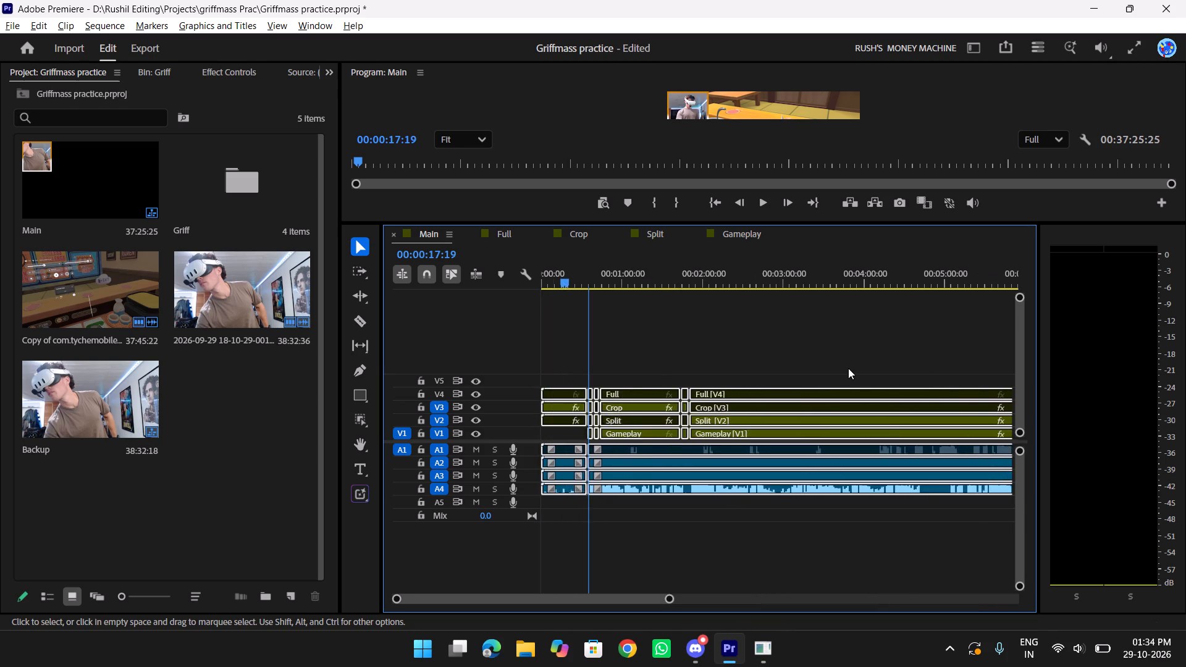
Select the opening clips before 00:00:17 and unlink them from the long Full, Crop, Split and Gameplay clips starting at about 00:00:55.
left_click(584, 349)
left_click_drag(584, 345, 570, 571)
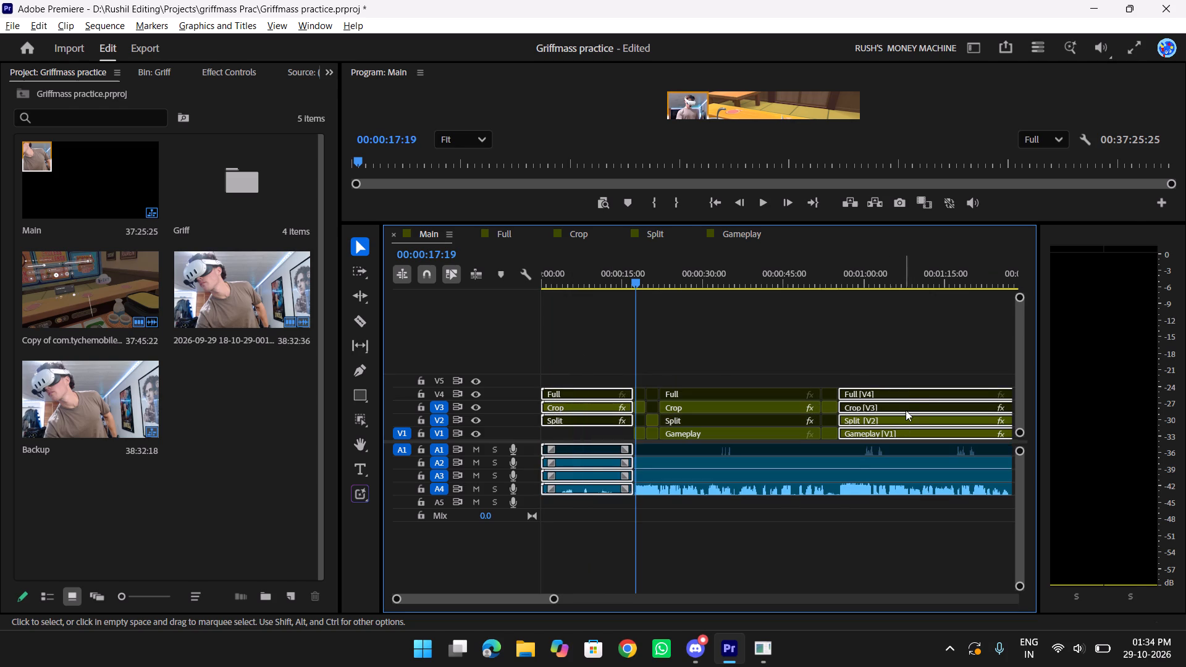
right_click(904, 392)
left_click(968, 276)
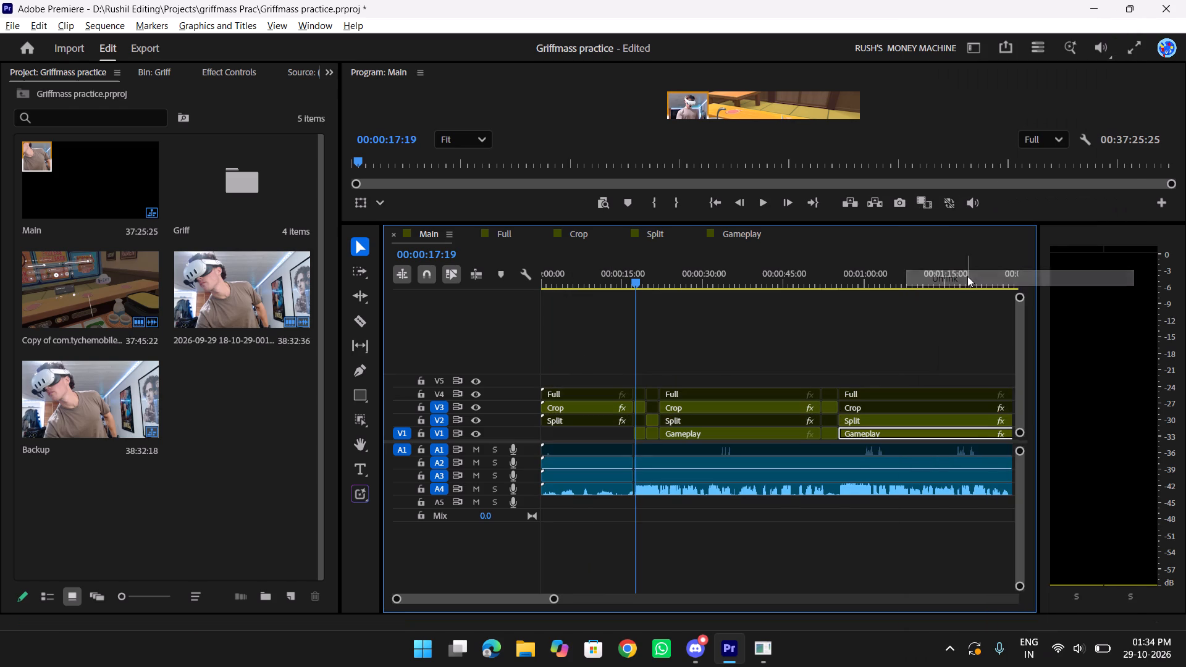
Deselect Main's clips and turn off linked selection for the timeline, keeping Selection Follows Playhead off.
left_click(867, 371)
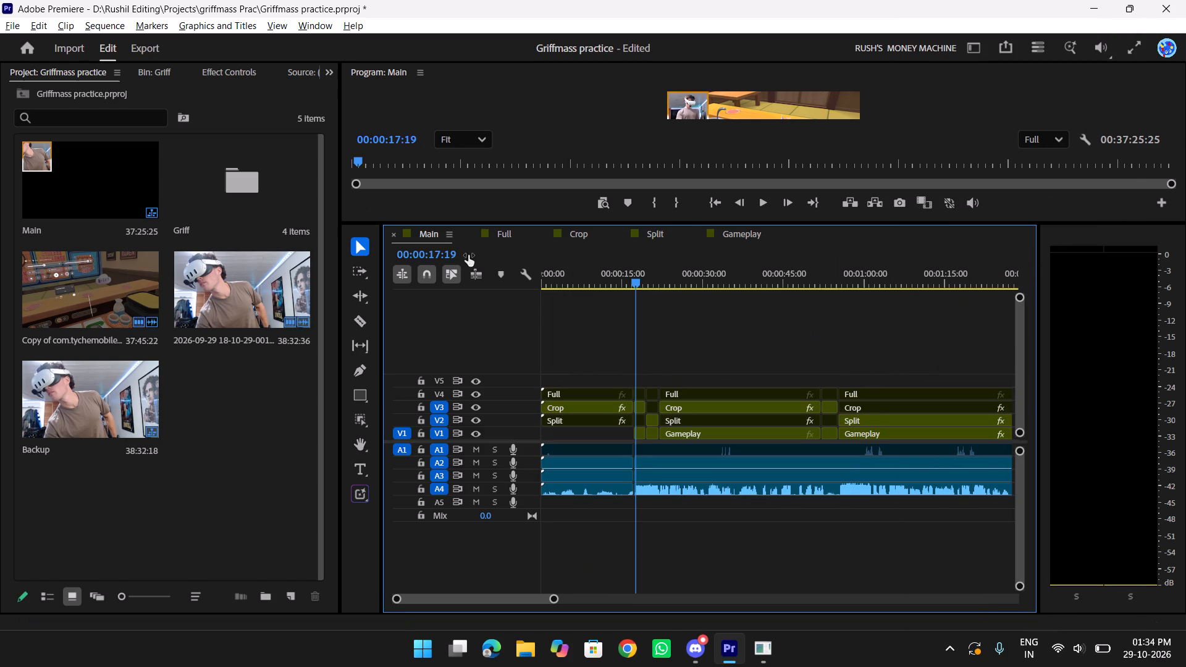
left_click(478, 275)
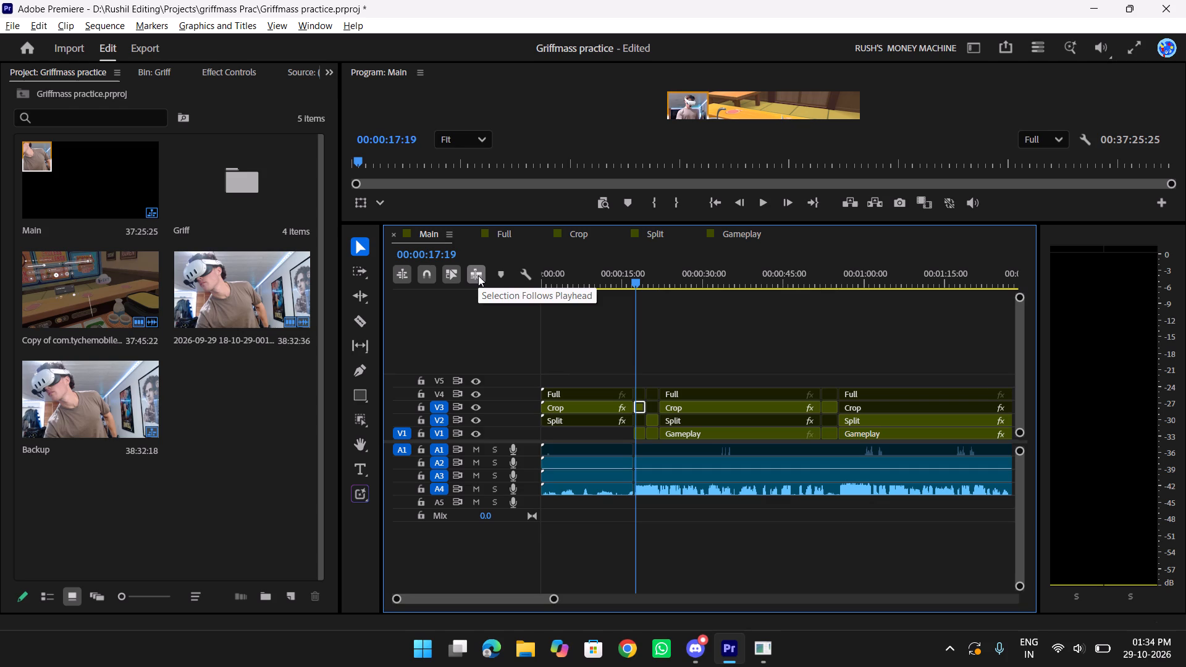
left_click(478, 275)
left_click(453, 274)
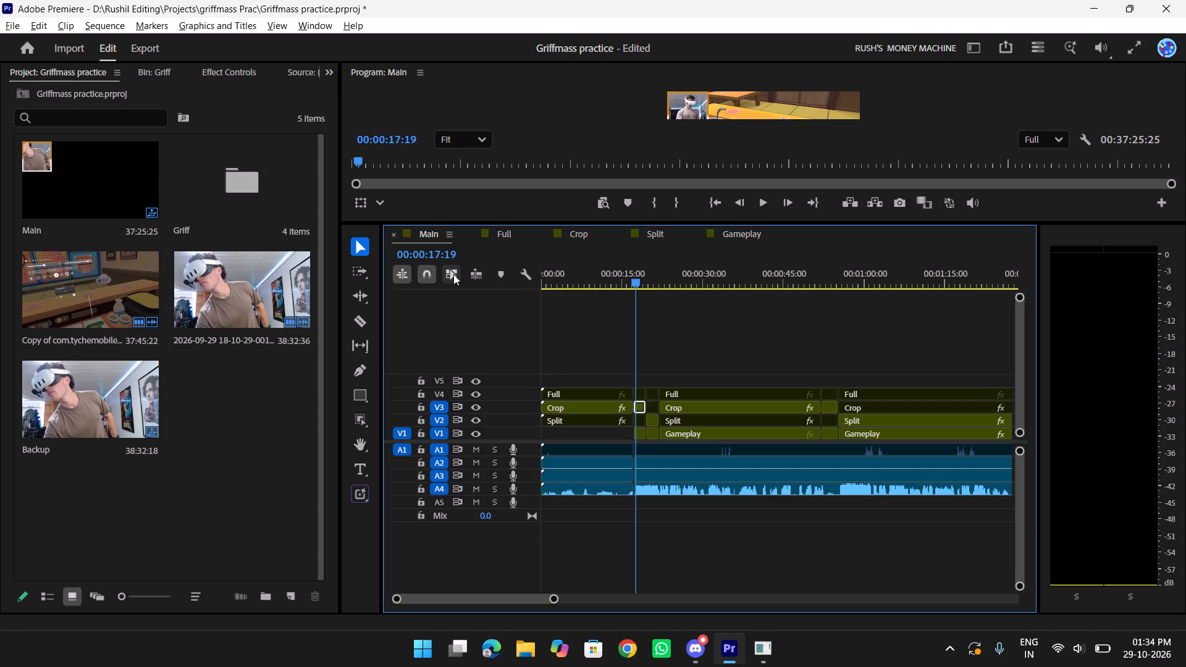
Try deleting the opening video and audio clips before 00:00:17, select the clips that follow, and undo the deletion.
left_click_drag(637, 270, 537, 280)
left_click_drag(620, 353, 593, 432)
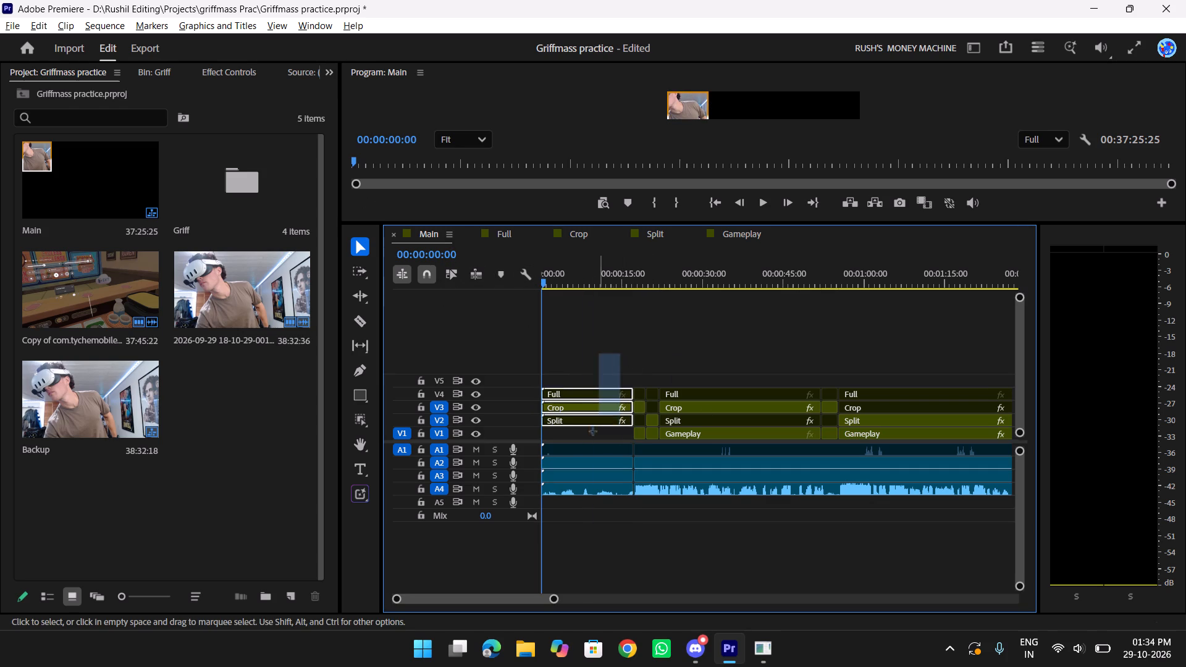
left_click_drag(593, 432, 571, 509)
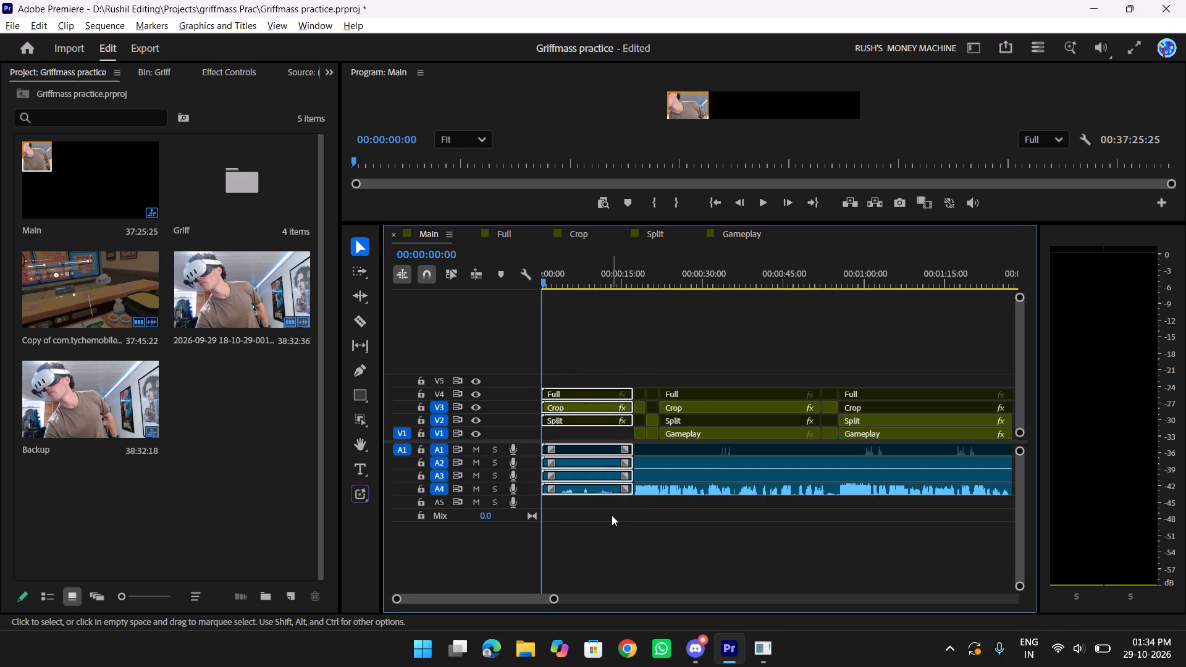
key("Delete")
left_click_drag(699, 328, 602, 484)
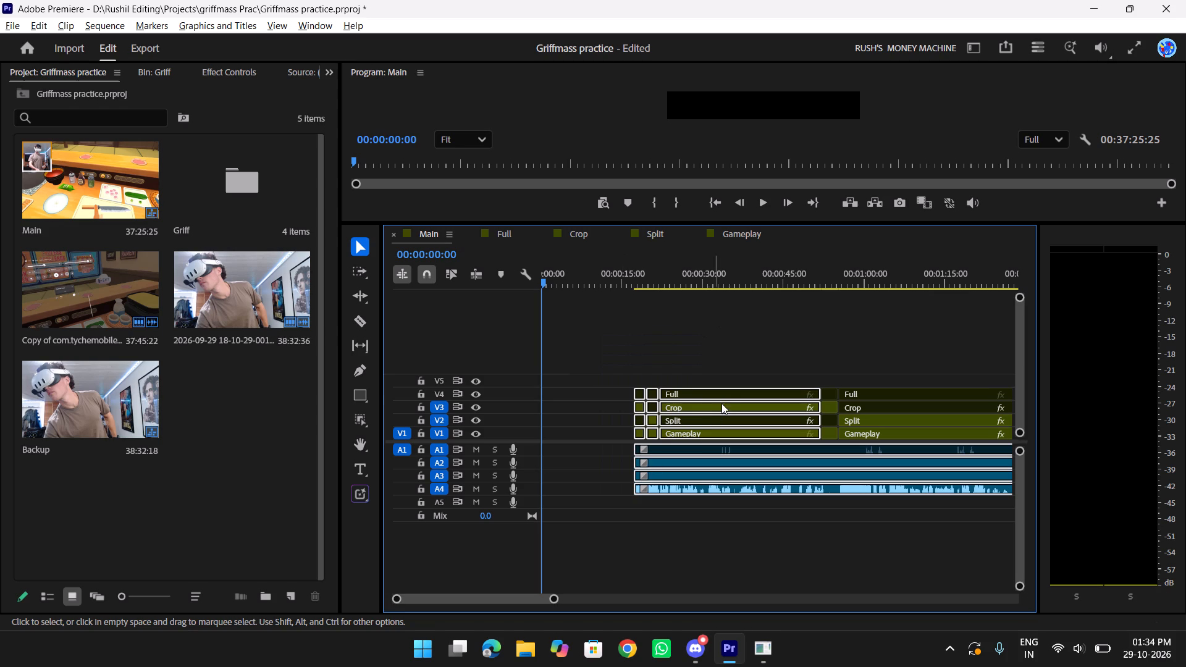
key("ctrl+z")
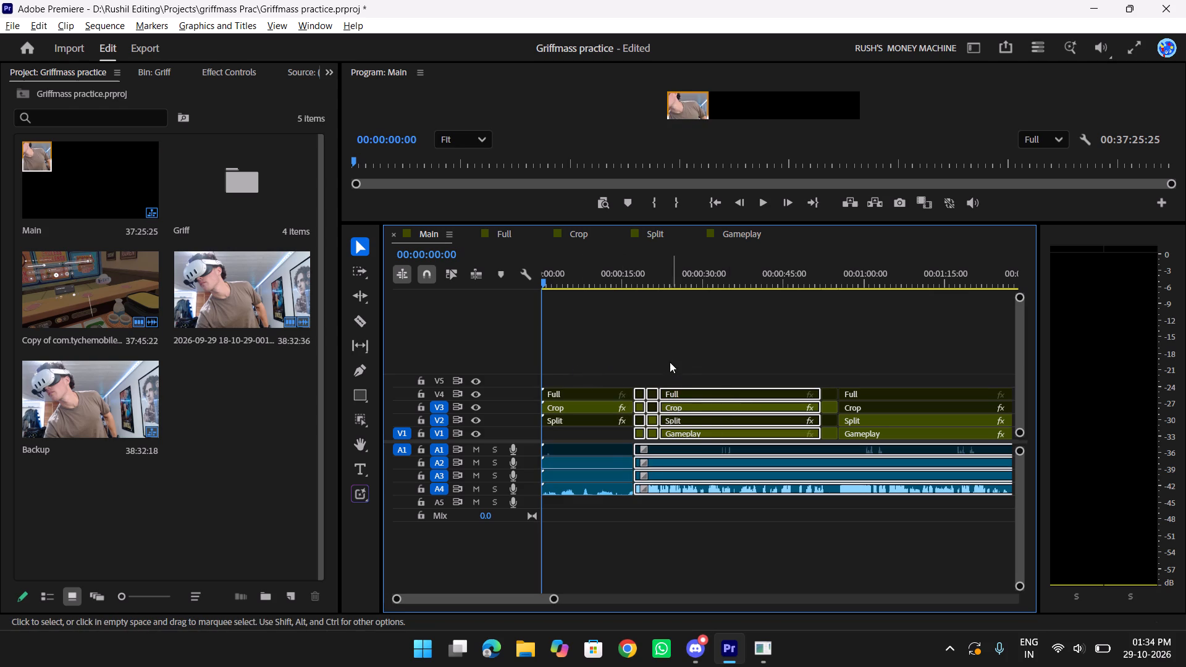
Play across the cut at about 00:00:17 and delete all opening video and audio clips before it.
left_click_drag(707, 262, 626, 277)
type("tttt")
scroll(639, 292, "down", 5)
key("space")
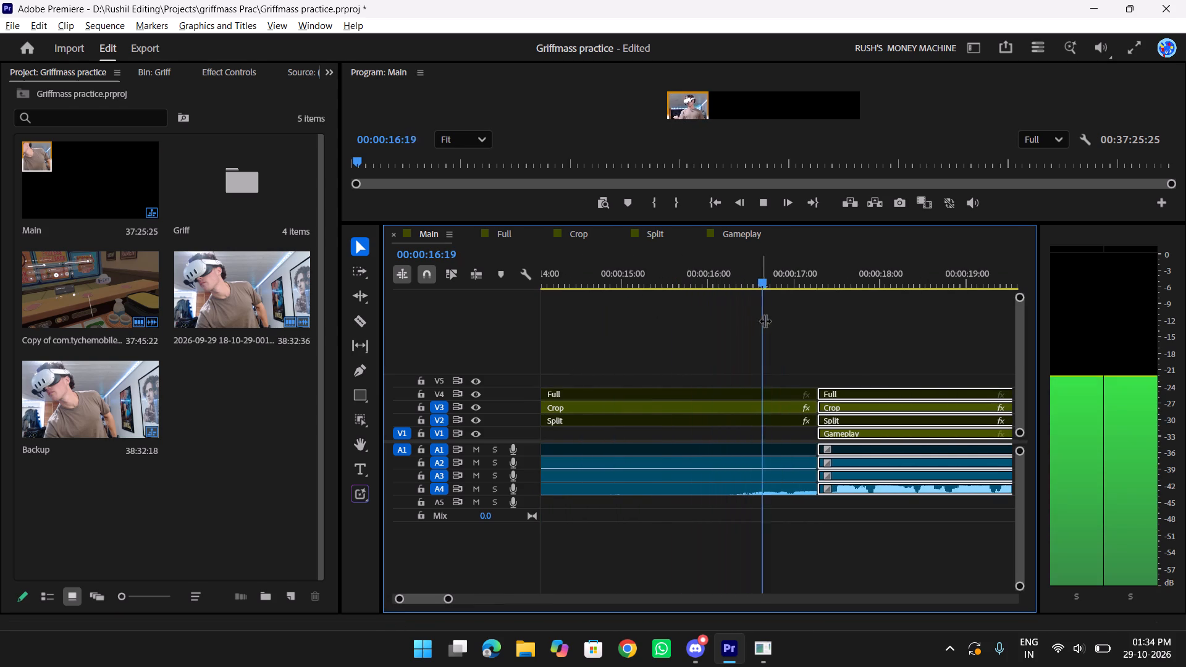
key("space")
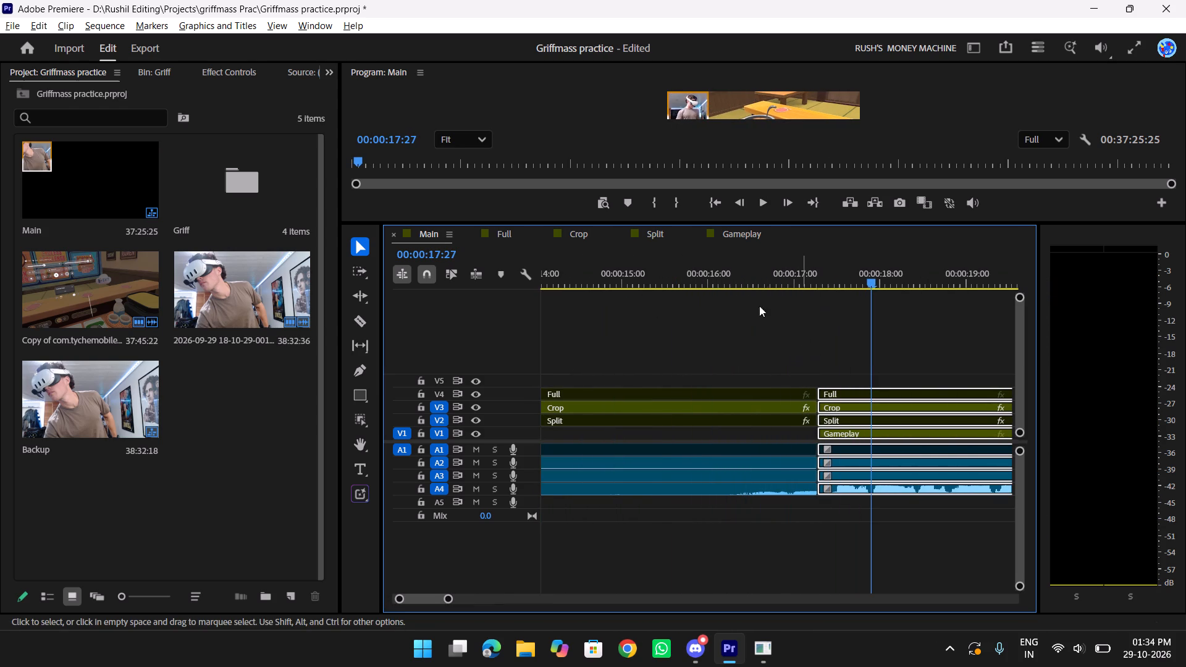
left_click_drag(726, 341, 683, 559)
key("Delete")
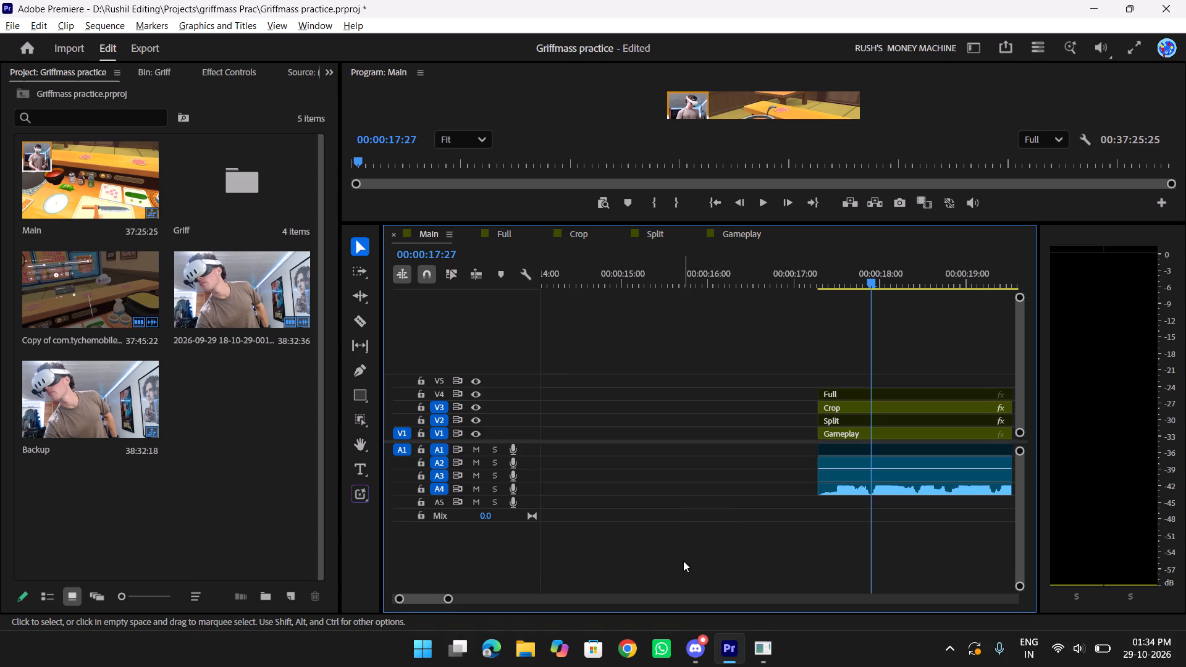
Ripple delete the empty gap at Main's start so the remaining clips begin at 00:00:00:00.
type("yyy")
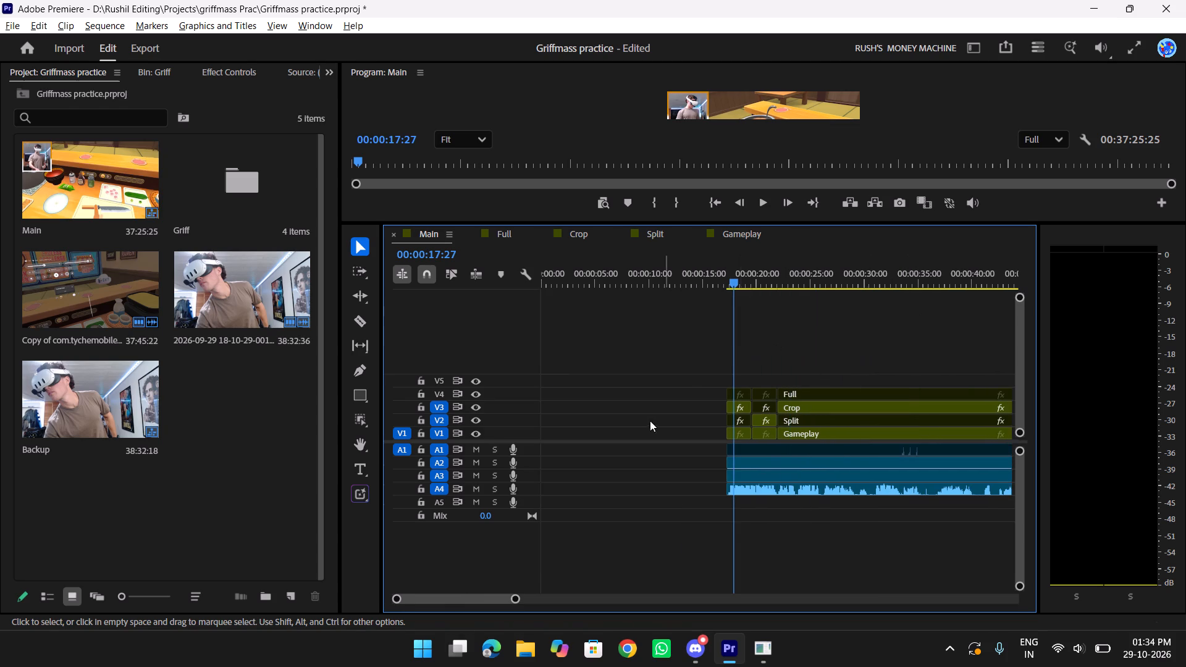
double_click(637, 406)
right_click(637, 406)
left_click(683, 414)
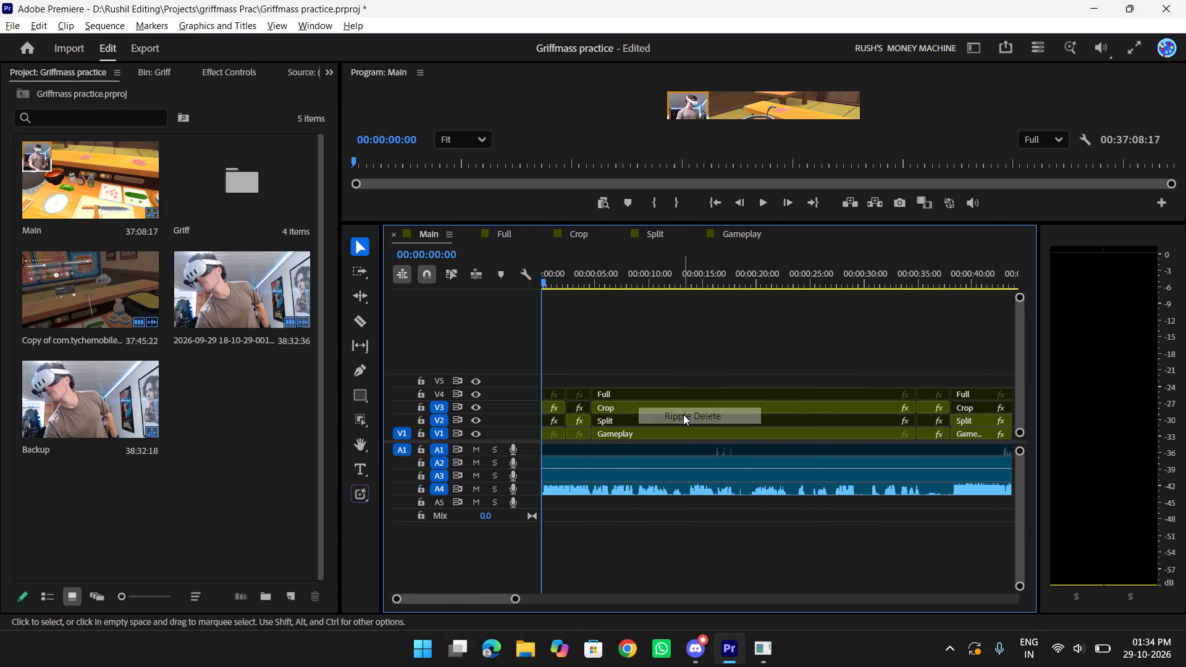
Play Main's opening from the start, partly in full screen, and review the layout changes and speech to about 00:00:25.
scroll(638, 338, "up", 8)
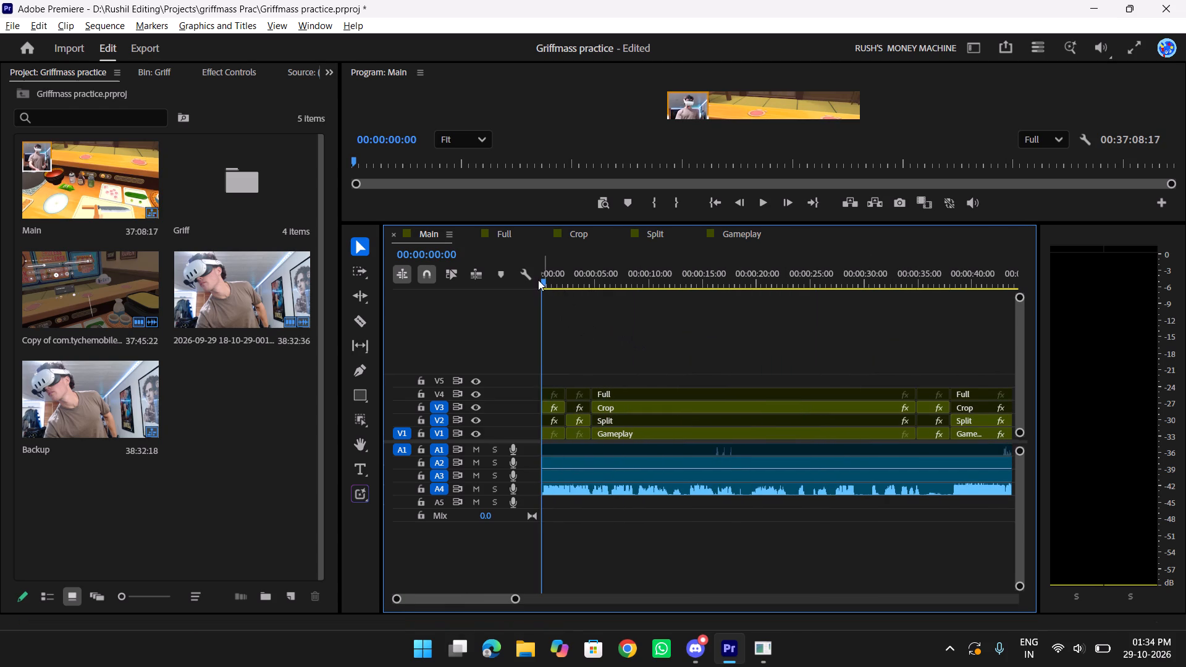
left_click_drag(543, 280, 516, 292)
type("f")
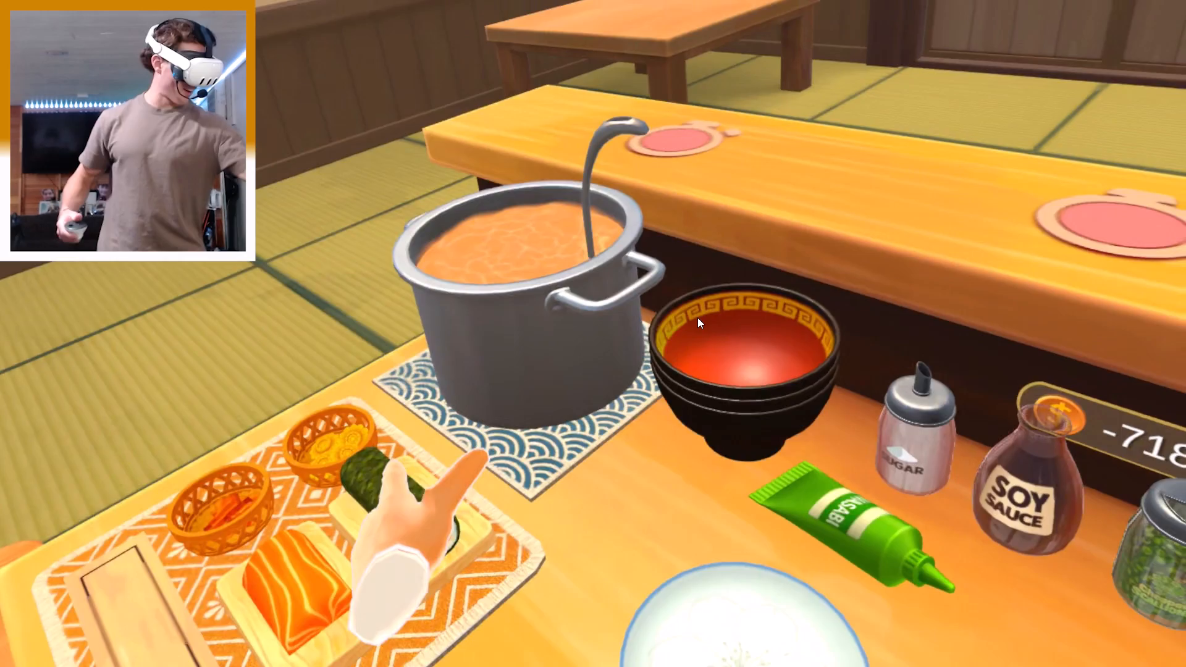
key("space")
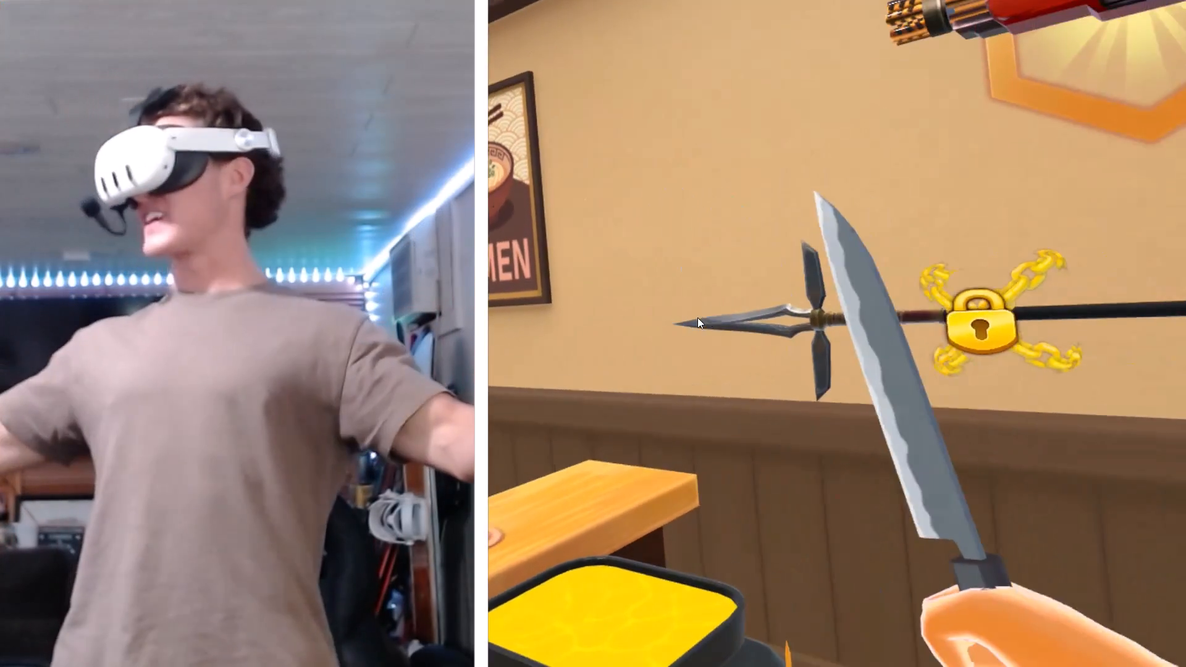
type("f")
key("space")
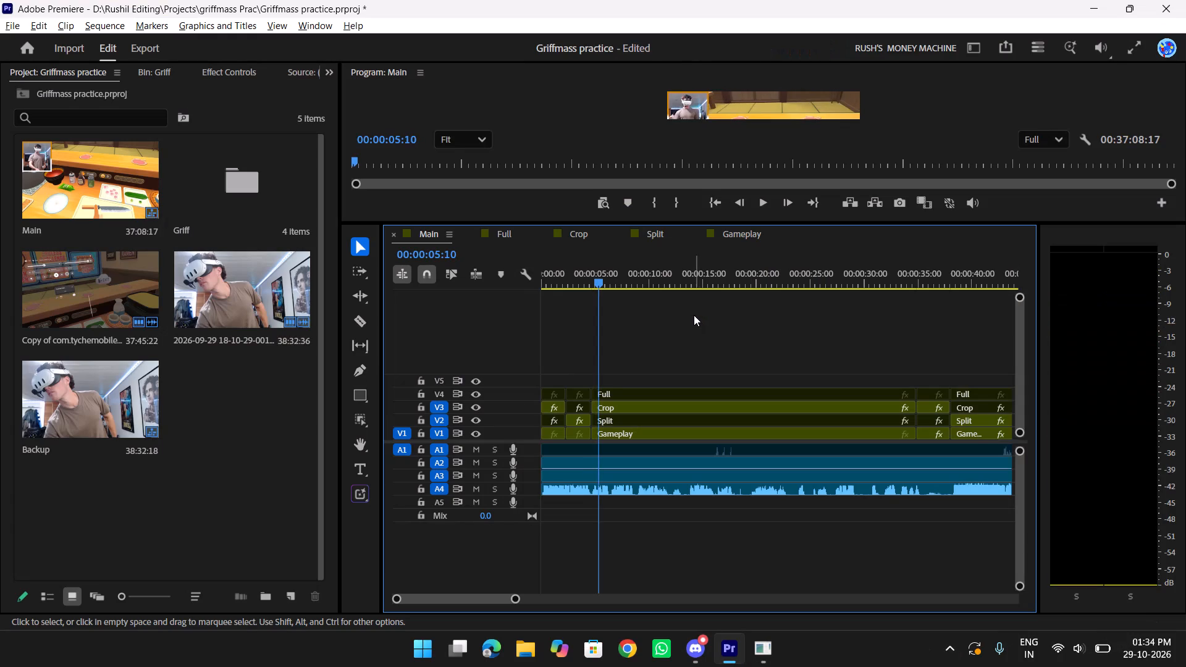
left_click_drag(600, 279, 558, 279)
type("f")
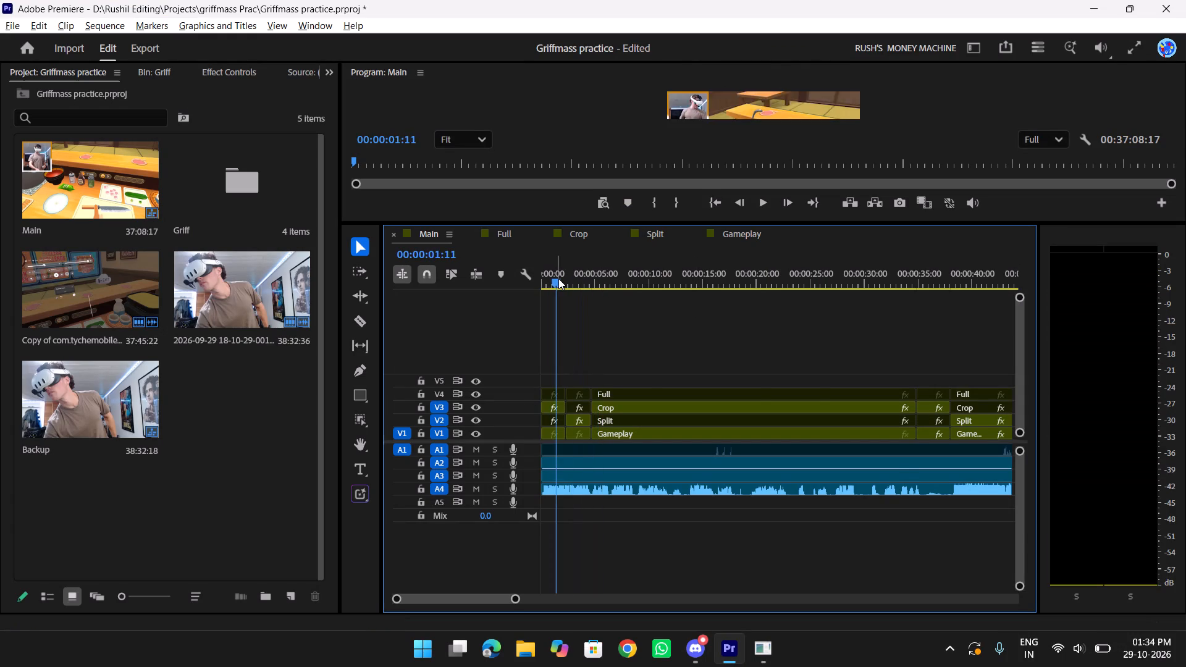
key("space")
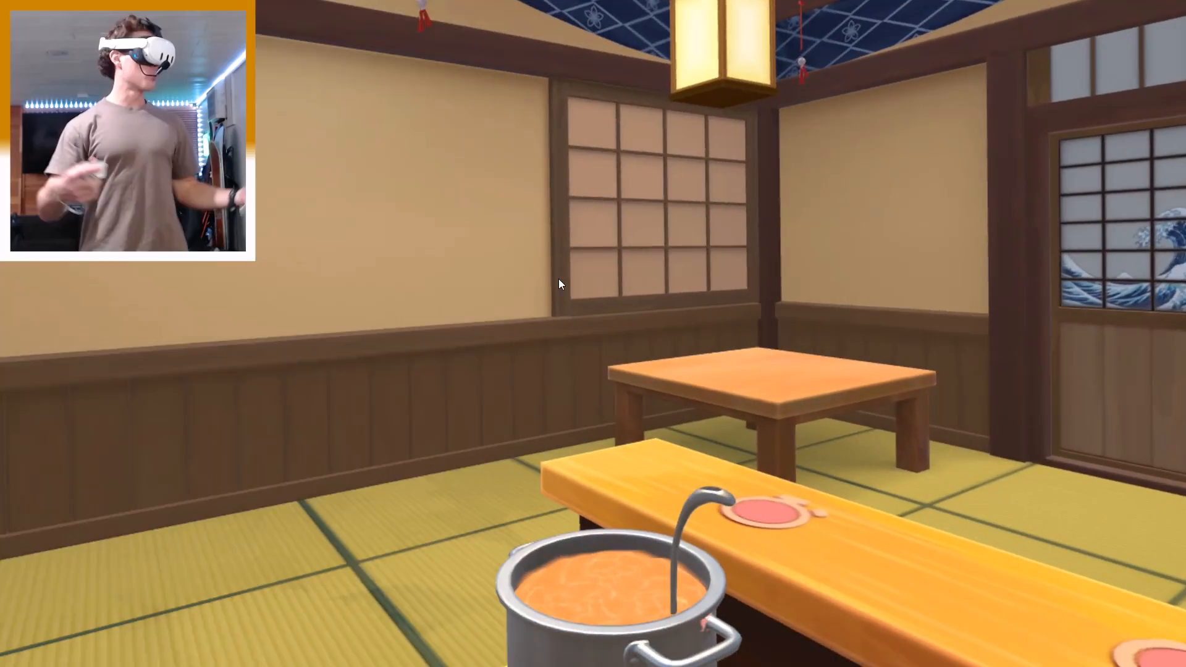
key("f")
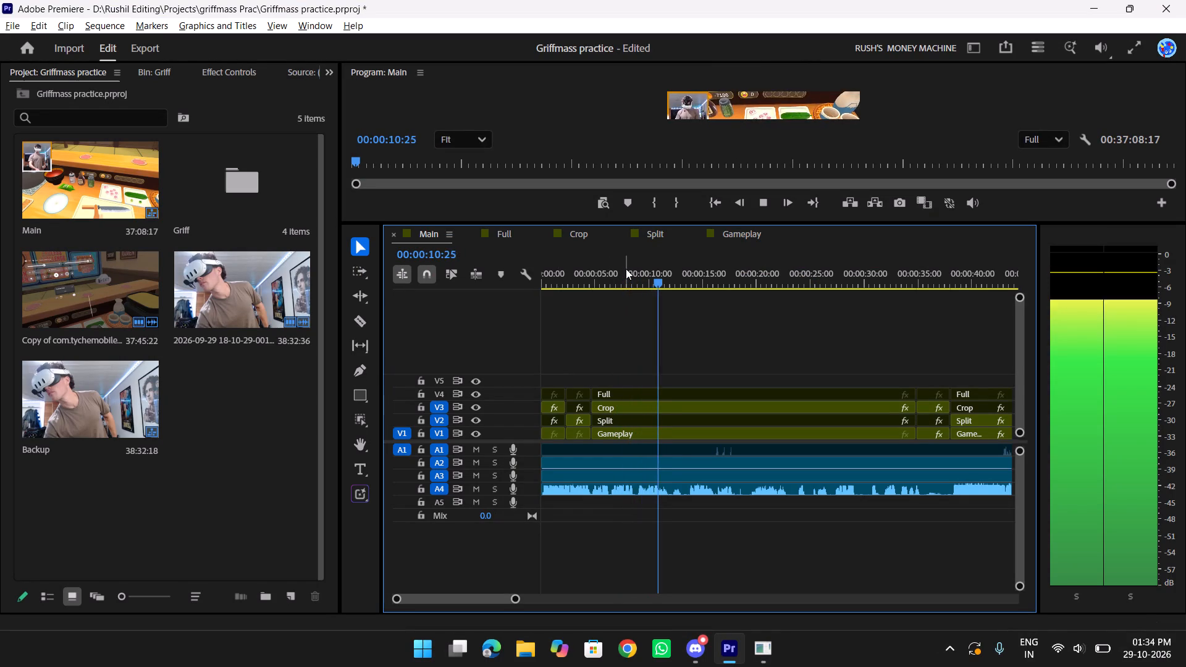
scroll(626, 269, "down", 2)
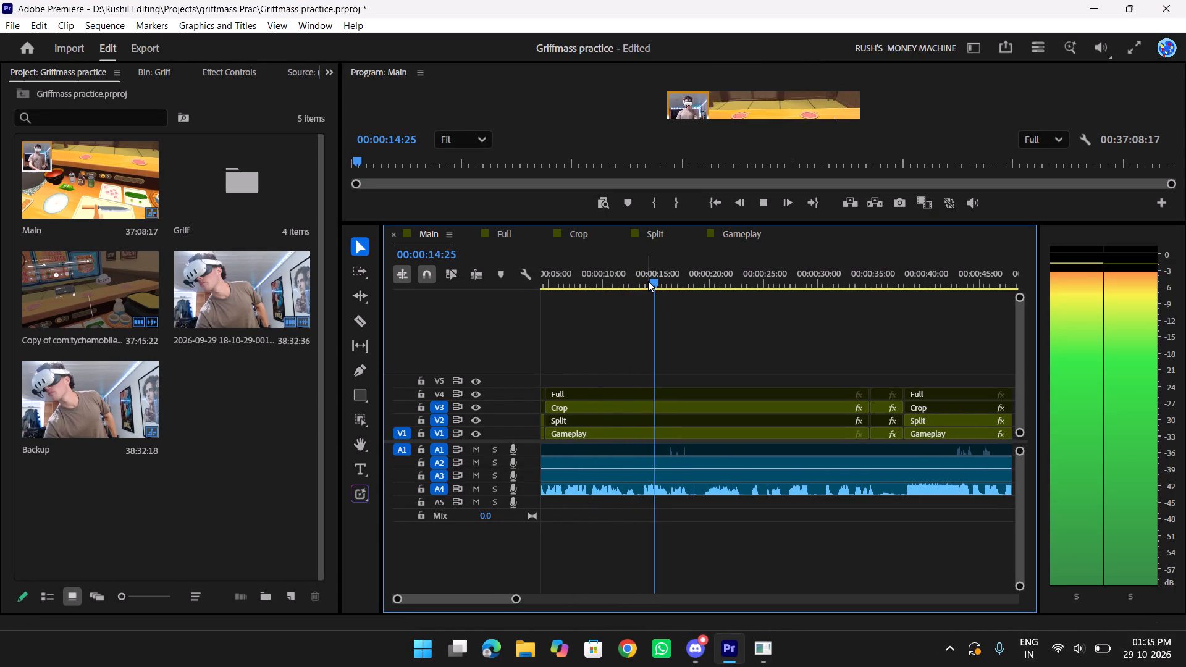
scroll(667, 280, "down", 2)
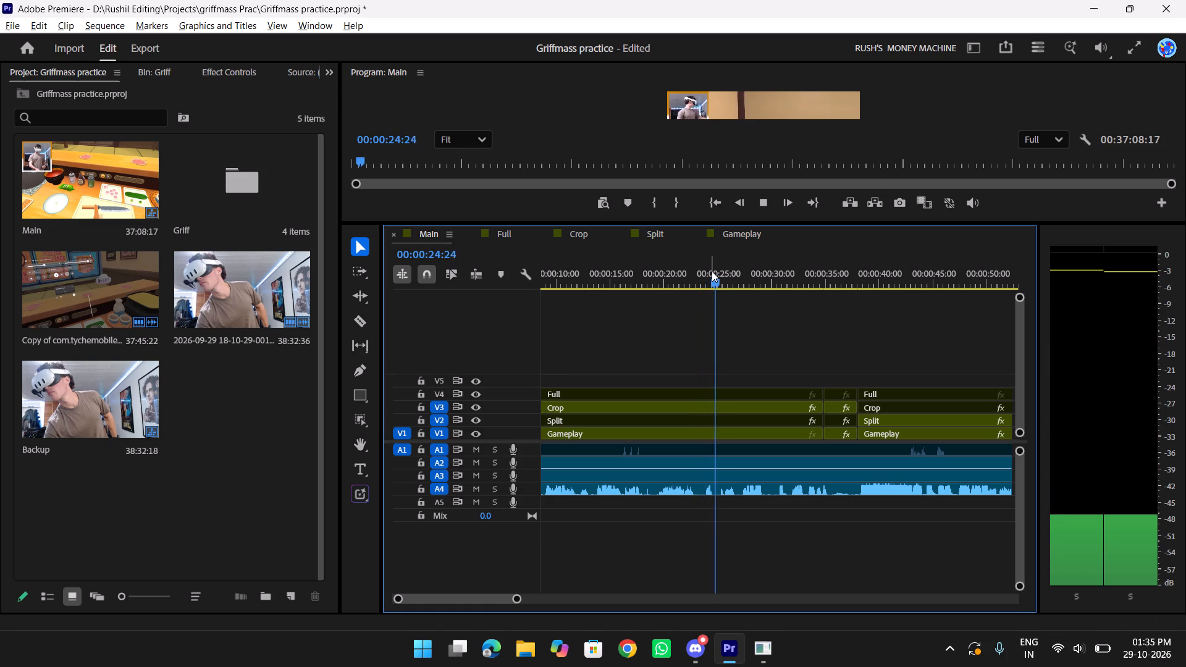
Enlarge the program monitor by reducing the timeline's height.
left_click_drag(678, 222, 678, 232)
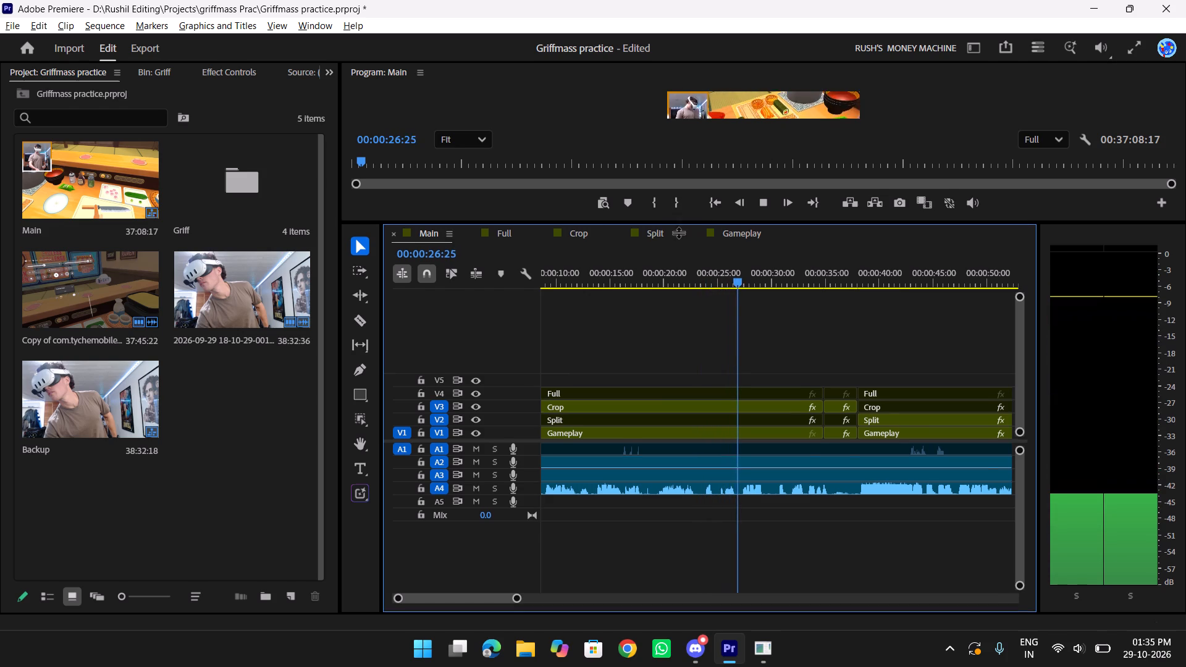
left_click_drag(678, 232, 676, 292)
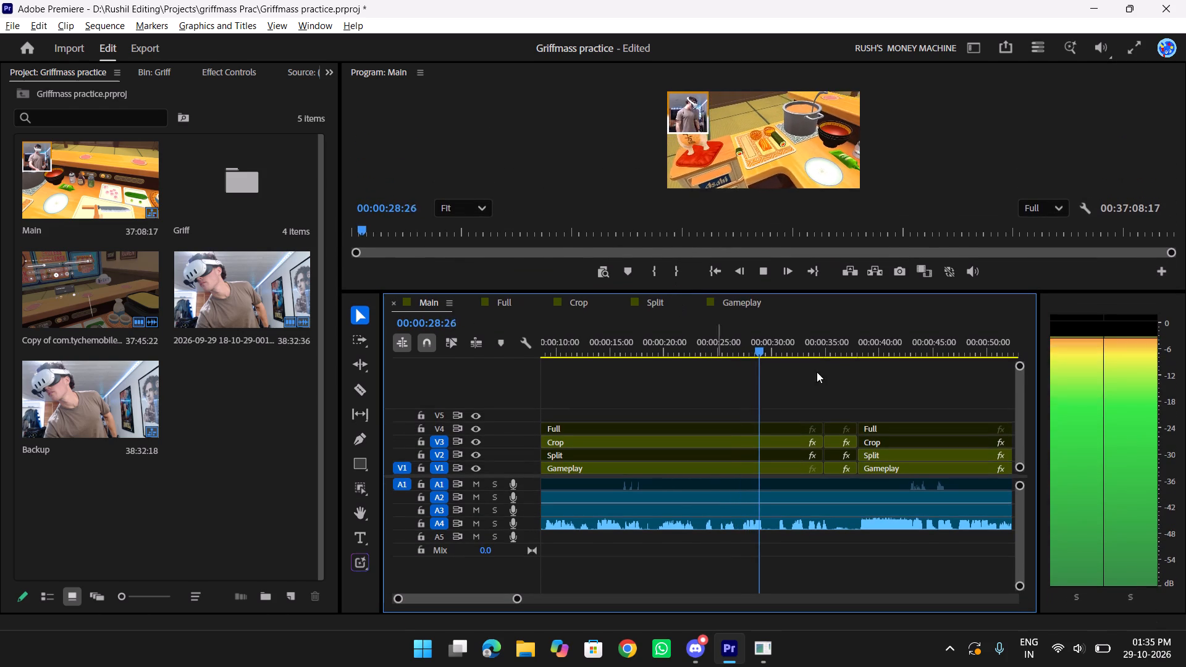
Continue playing Main and review the picture-in-picture and split-screen sections, stopping at about 00:01:05:23.
scroll(797, 372, "down", 4)
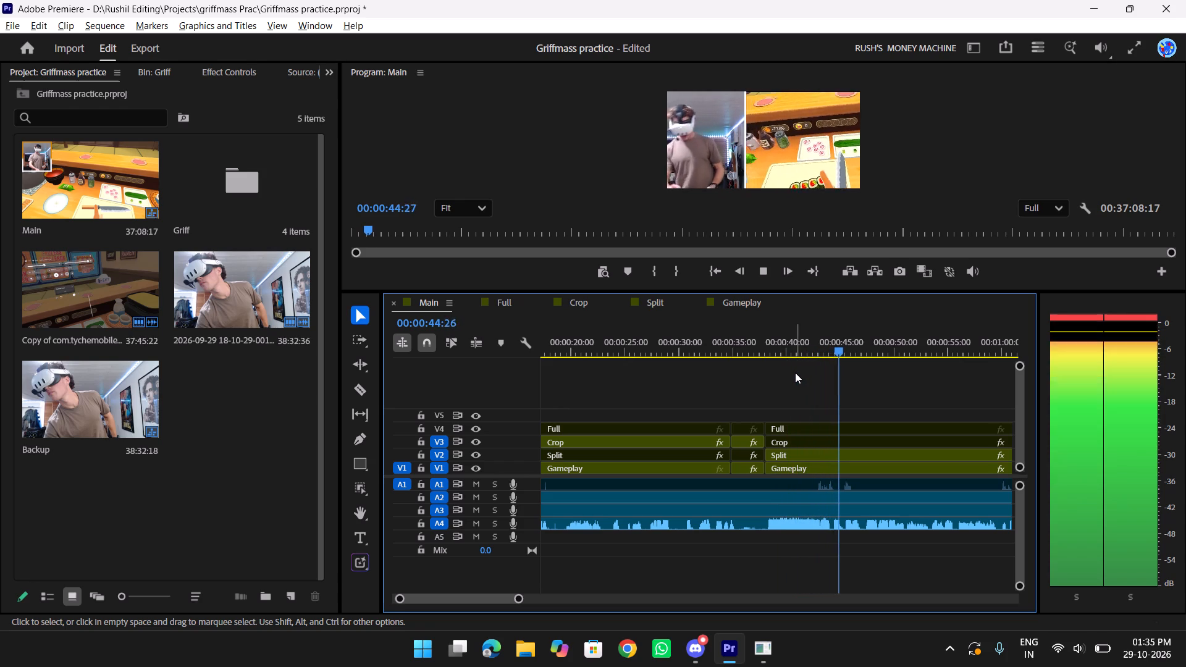
scroll(865, 396, "down", 2)
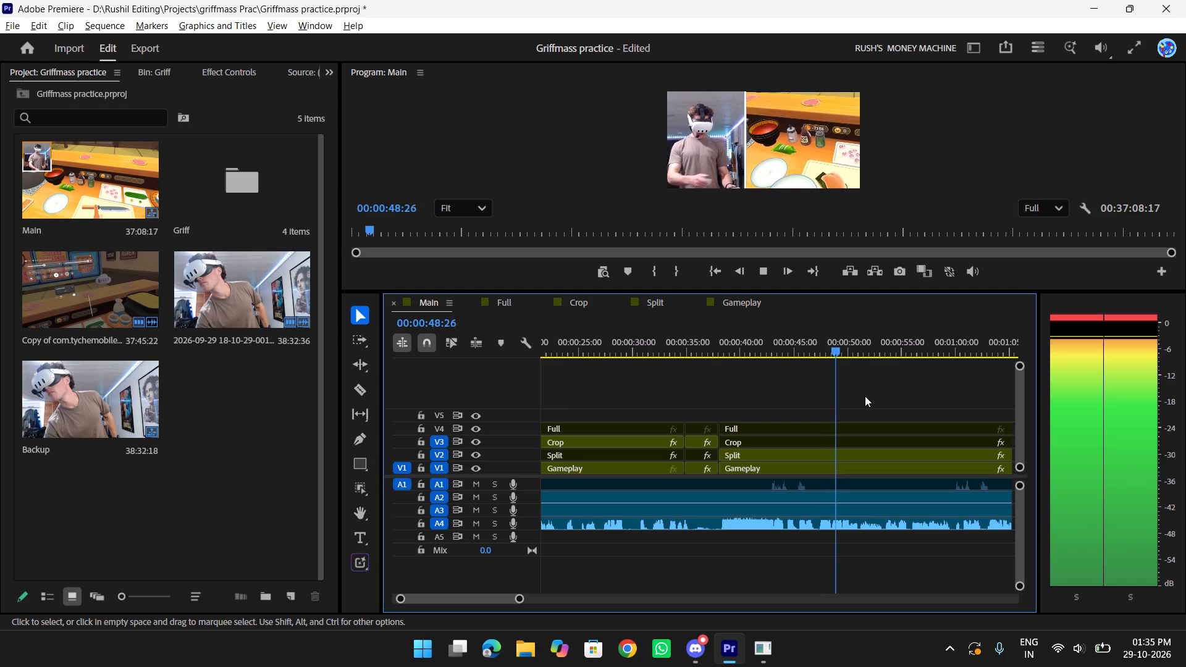
scroll(865, 396, "down", 3)
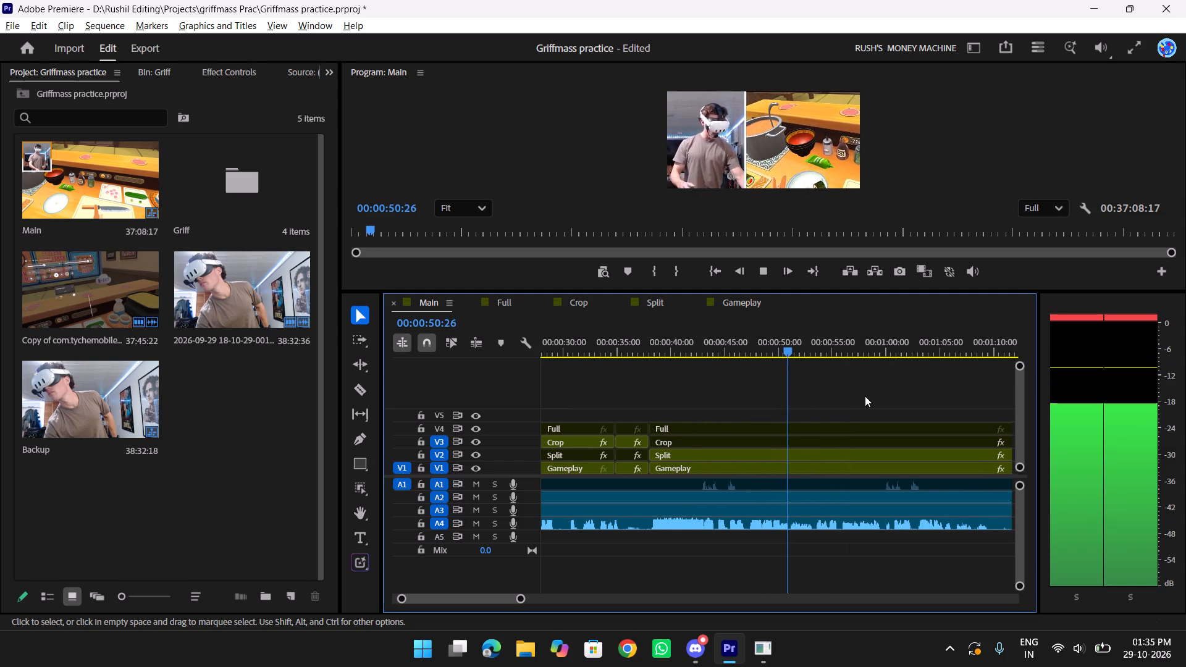
scroll(865, 396, "down", 2)
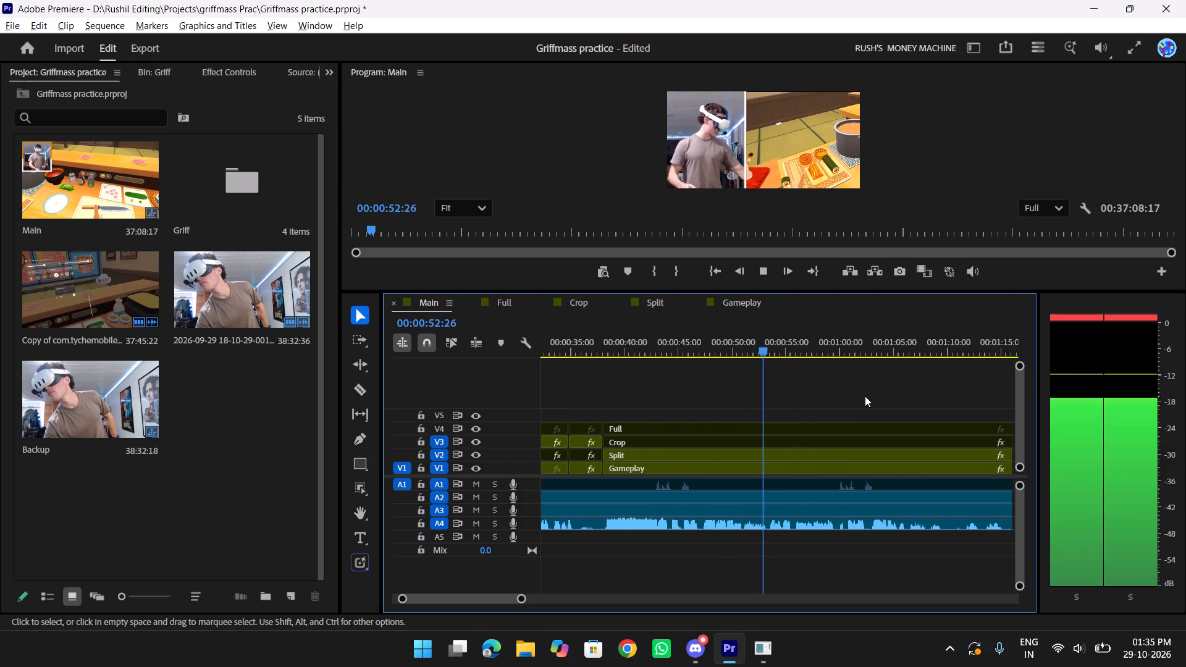
scroll(865, 396, "down", 4)
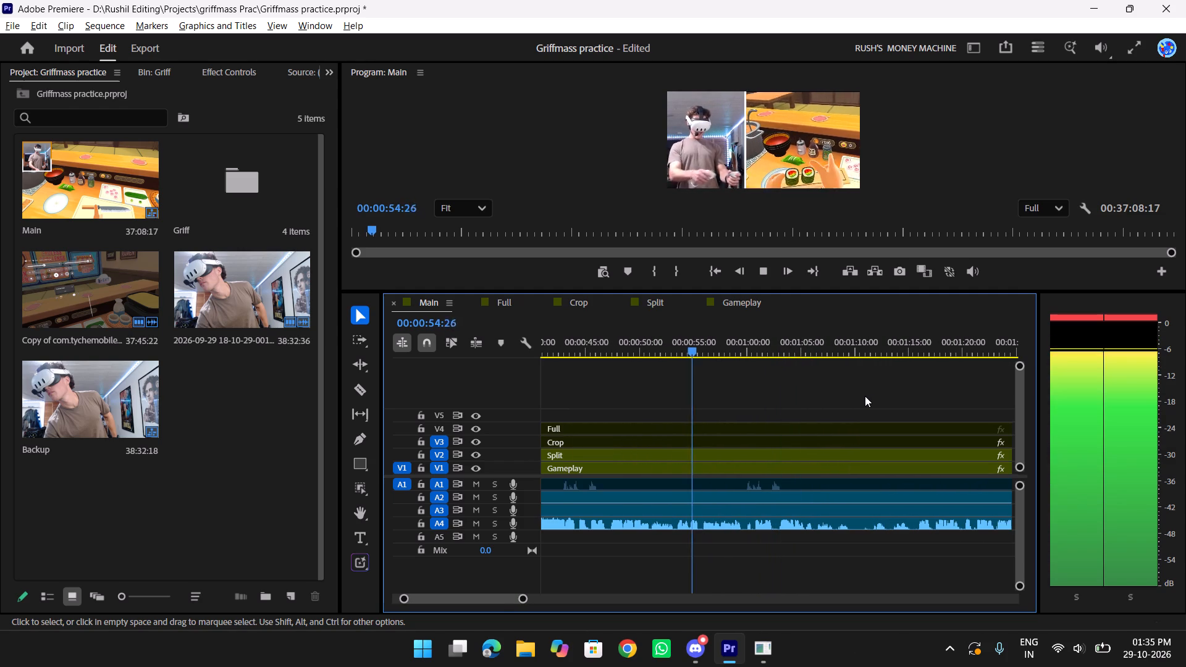
scroll(865, 396, "down", 1)
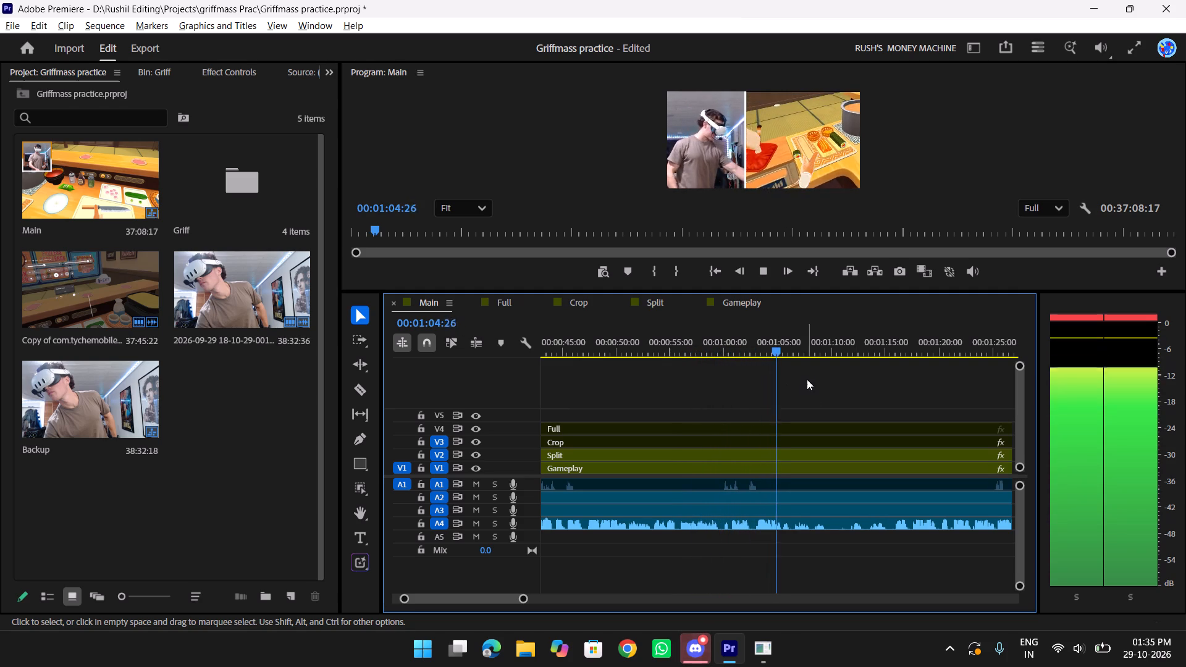
scroll(812, 378, "down", 1)
key("space")
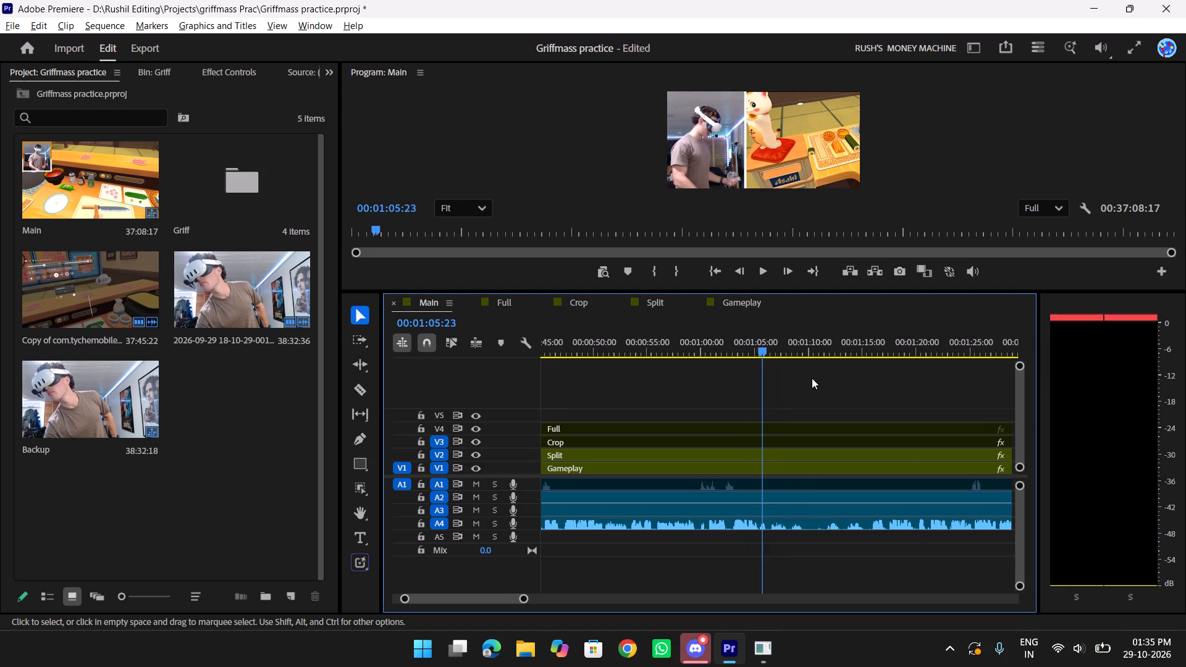
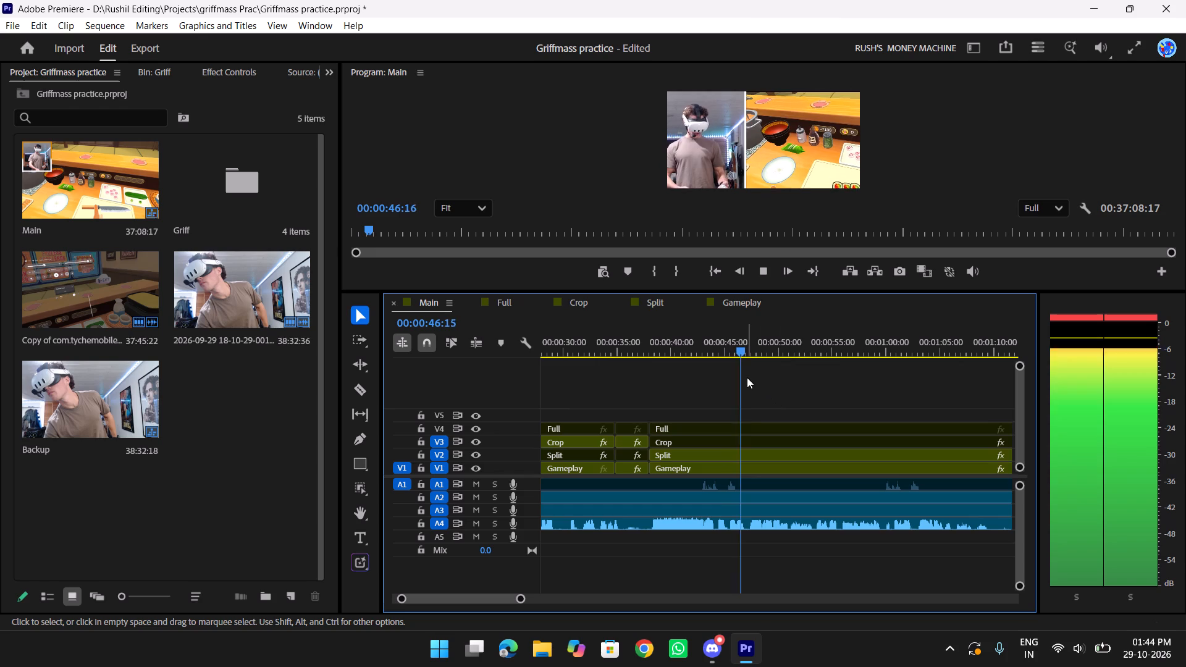
Review Main's split-screen section in short playback passes from about 00:00:46, stopping at about 00:00:49:19.
key("space")
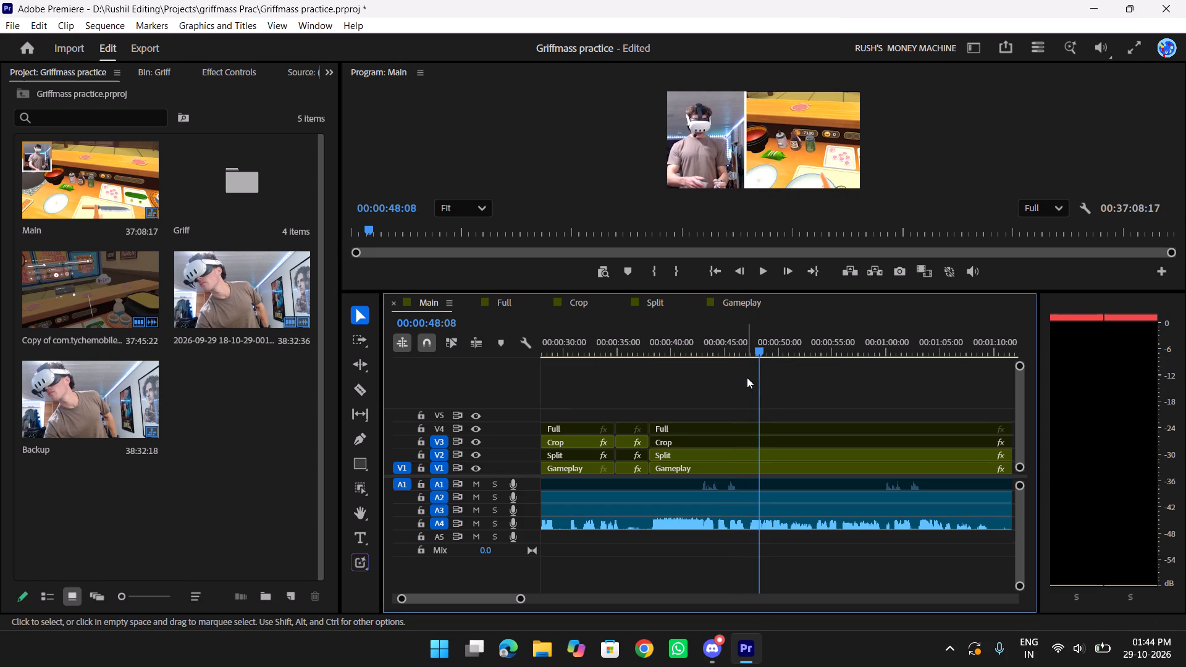
scroll(797, 351, "down", 2)
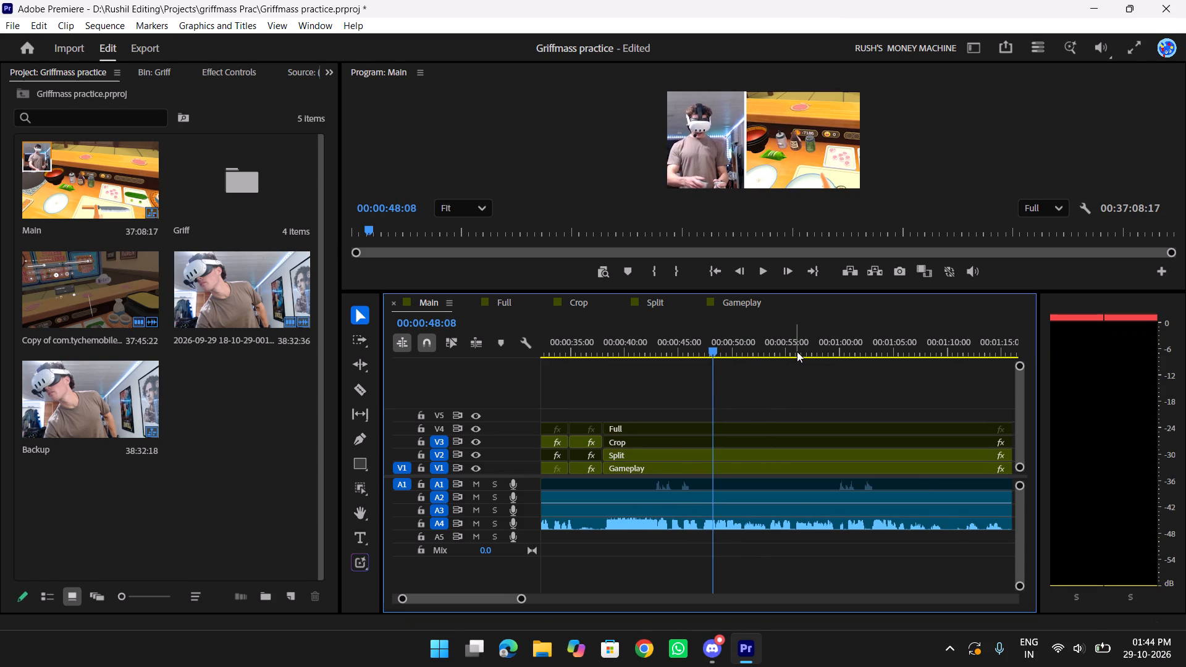
key("space")
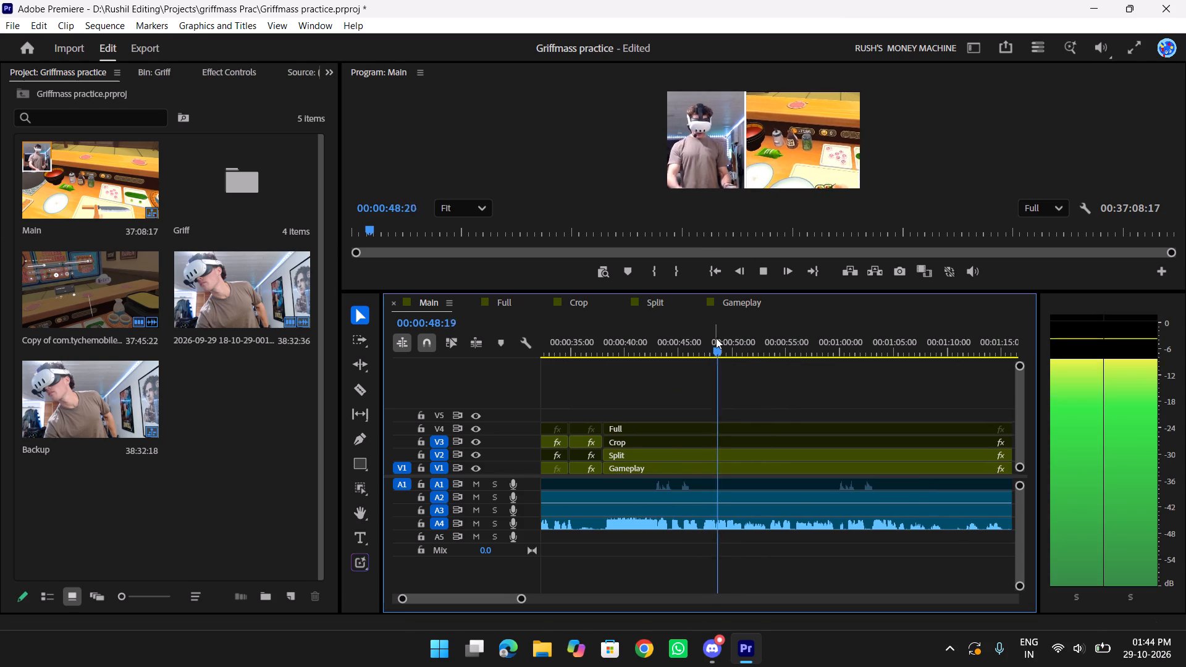
key("space")
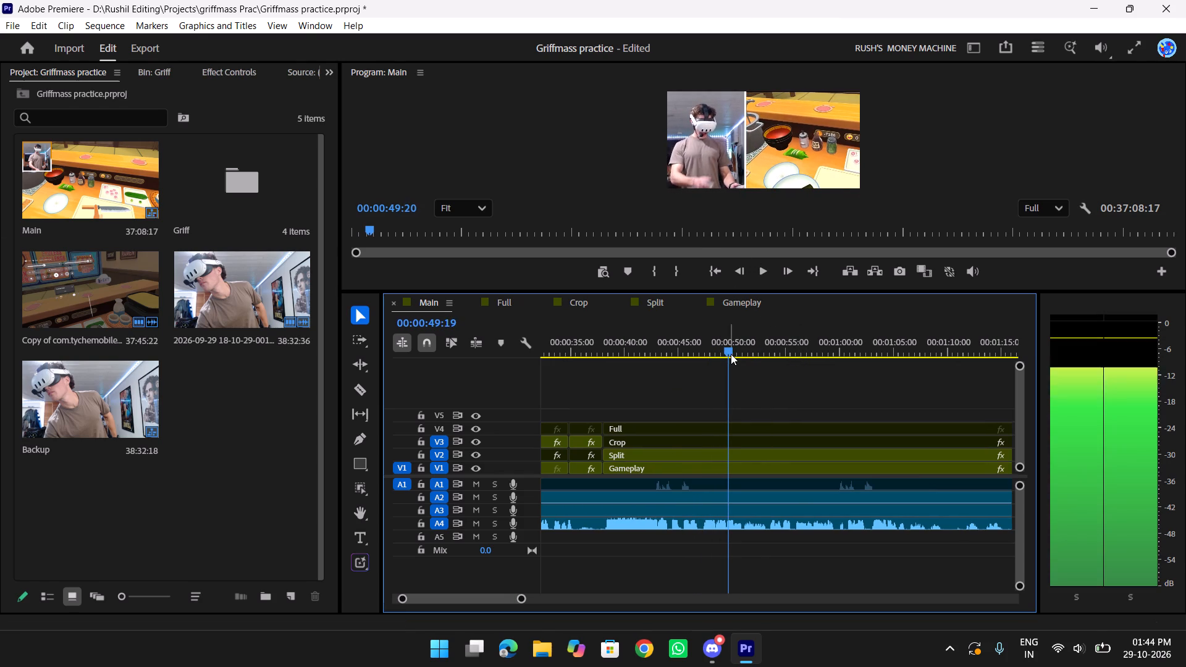
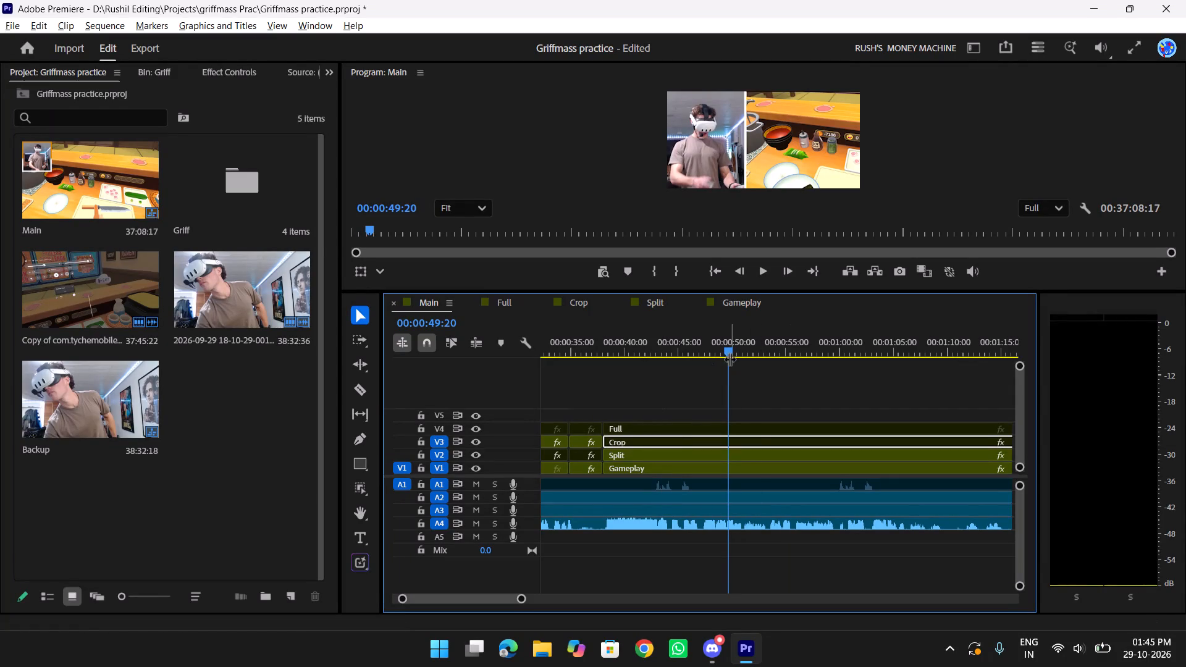
Review the start of Main's split-screen section in short playback passes from about 00:00:37:24 to about 00:00:44.
left_click_drag(731, 348, 604, 346)
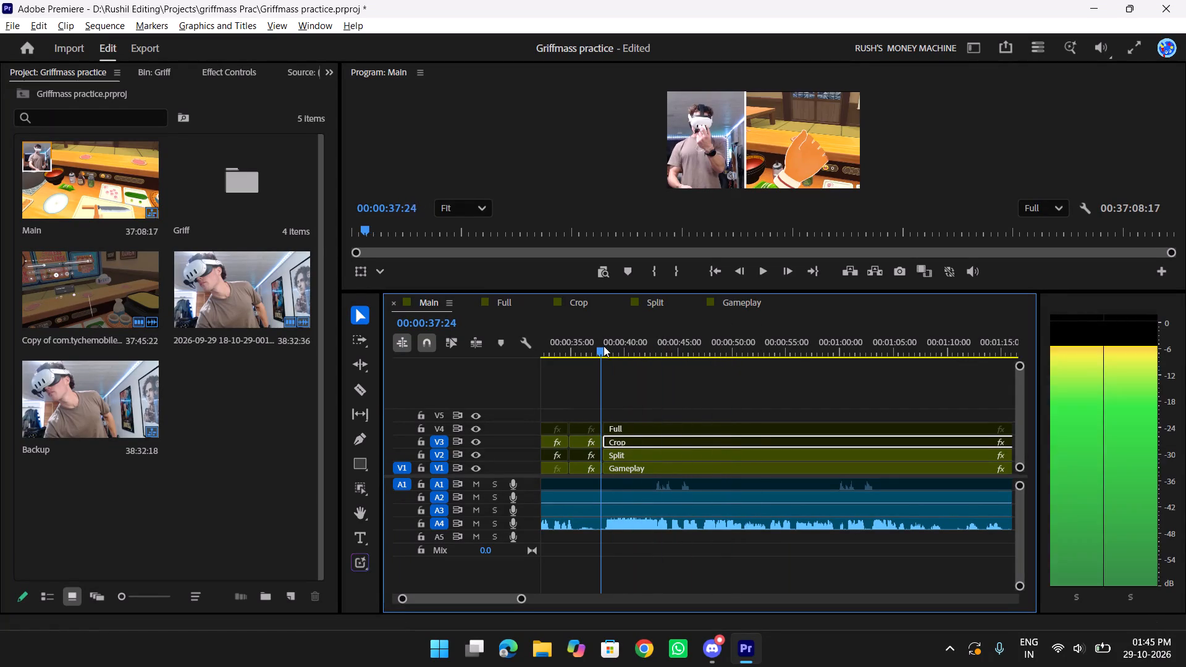
left_click_drag(604, 346, 604, 347)
key("space")
key("space")
left_click_drag(607, 350, 668, 353)
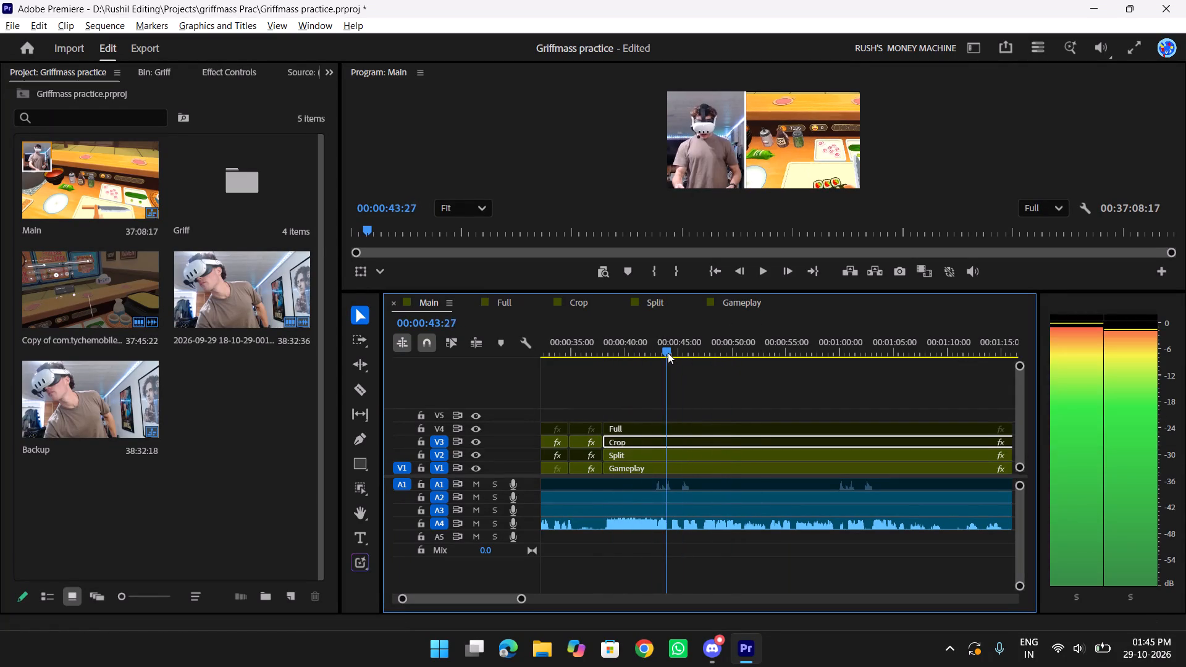
left_click_drag(668, 353, 672, 353)
key("space")
Play Main's split-screen section continuously from about 00:00:47, following the timeline along, and stop at about 00:02:01:21.
left_click_drag(673, 352, 698, 351)
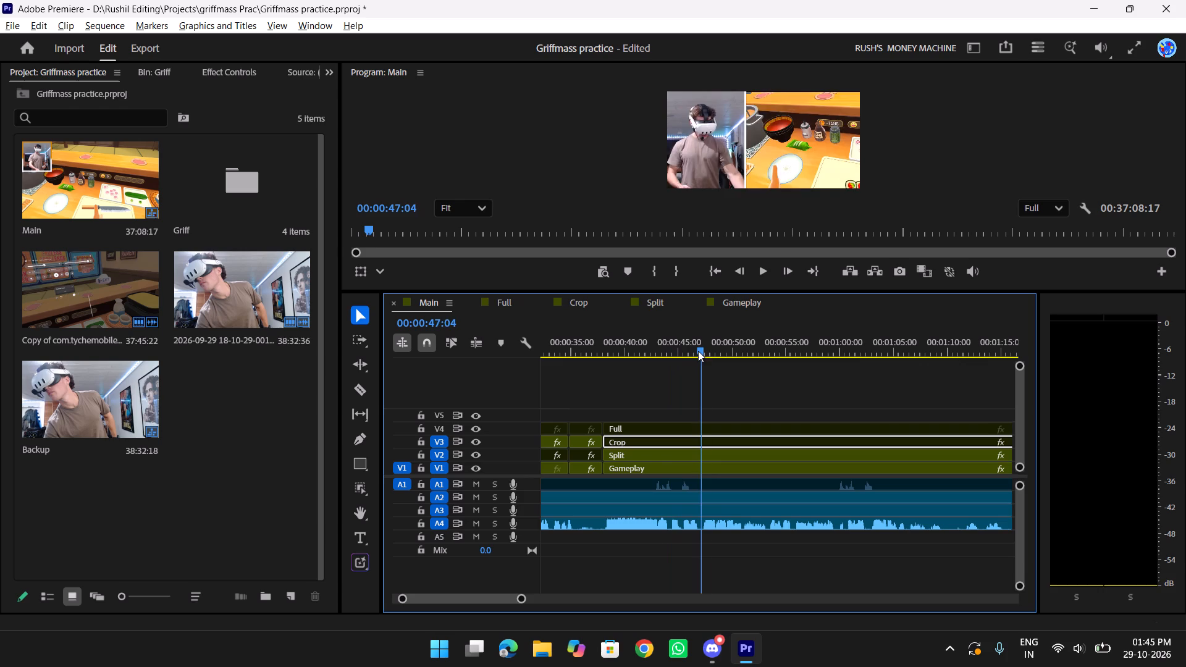
left_click_drag(698, 351, 696, 345)
key("space")
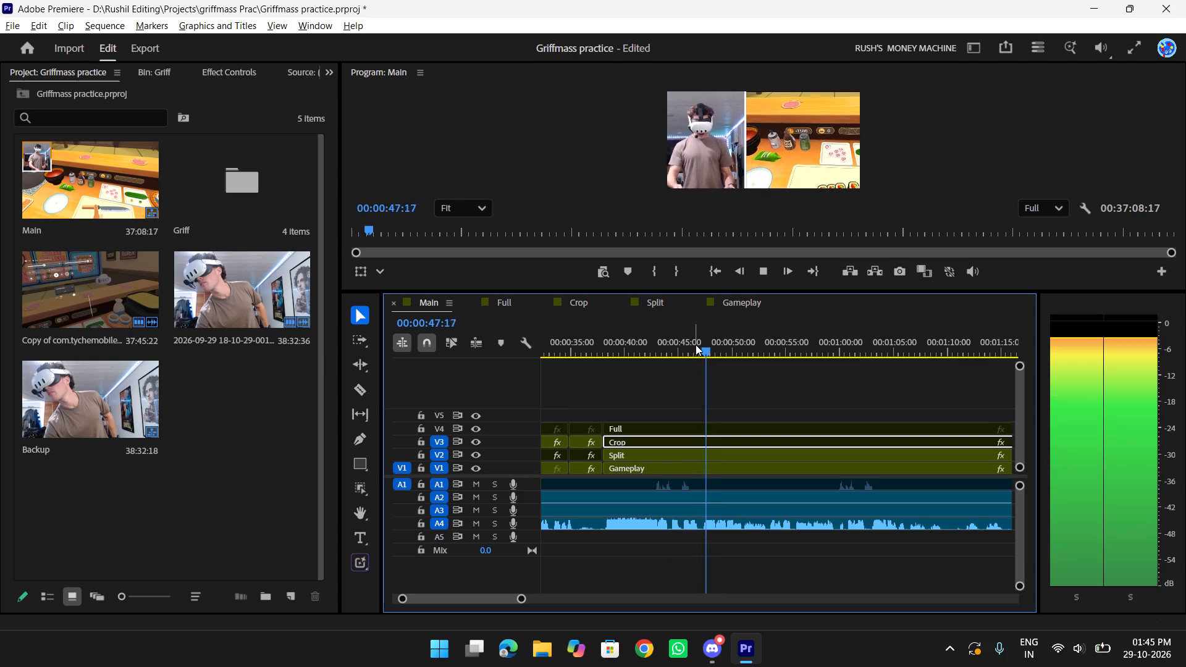
scroll(822, 345, "down", 1)
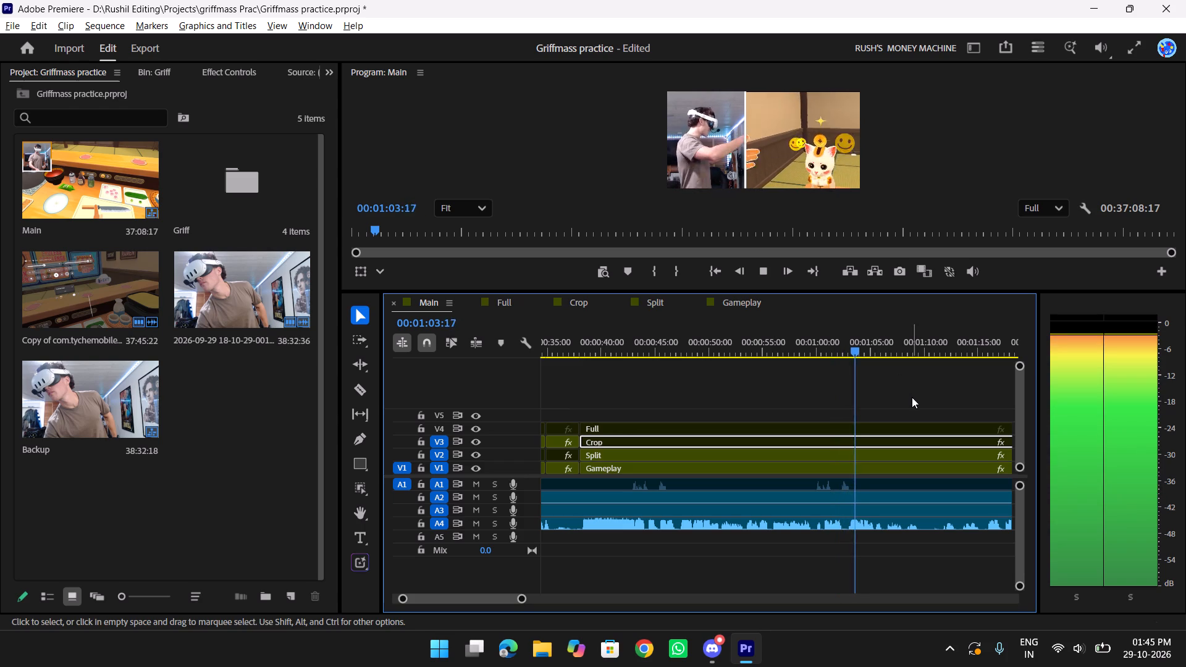
scroll(912, 397, "down", 6)
scroll(591, 338, "down", 3)
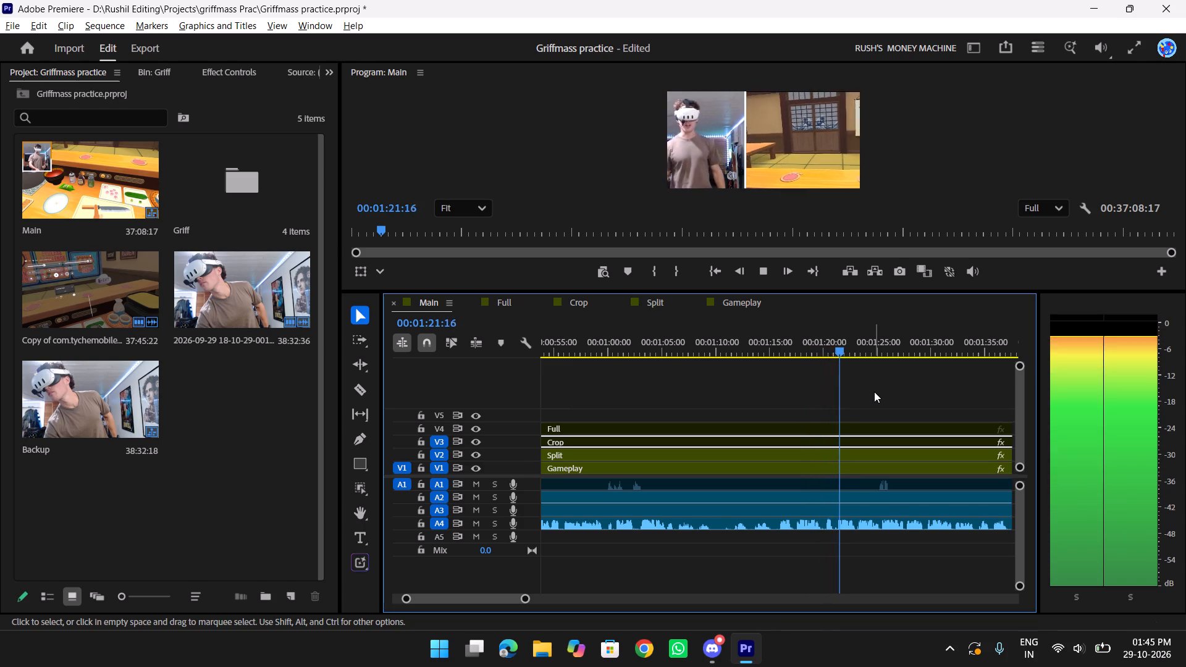
scroll(874, 392, "down", 6)
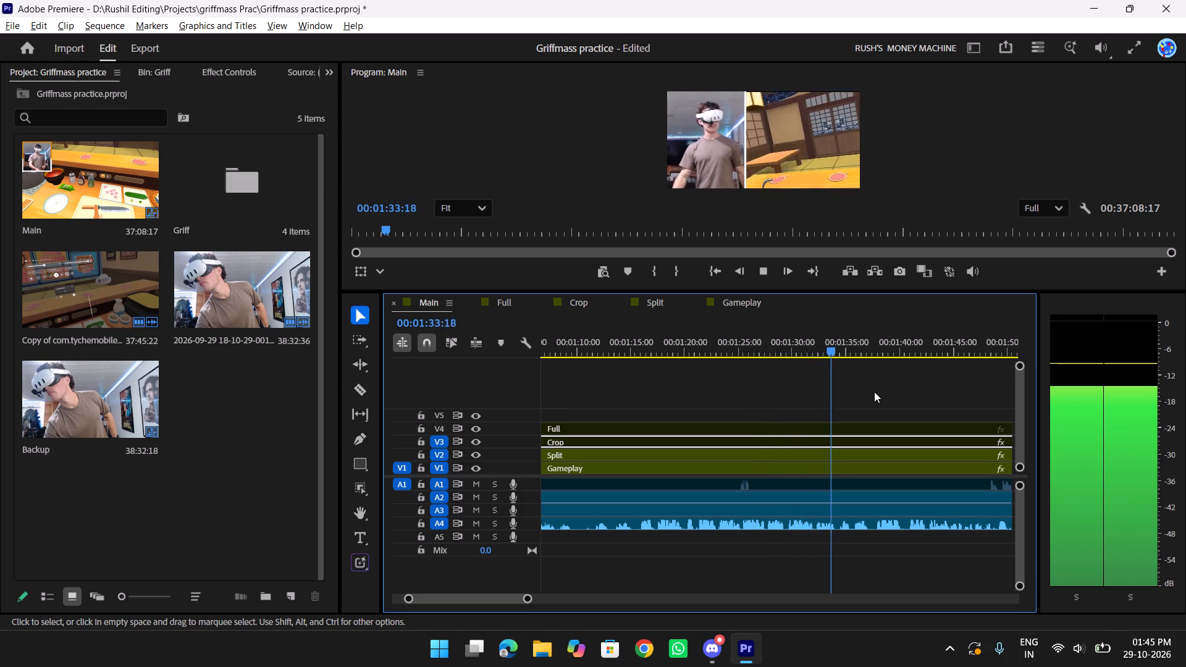
scroll(874, 392, "down", 4)
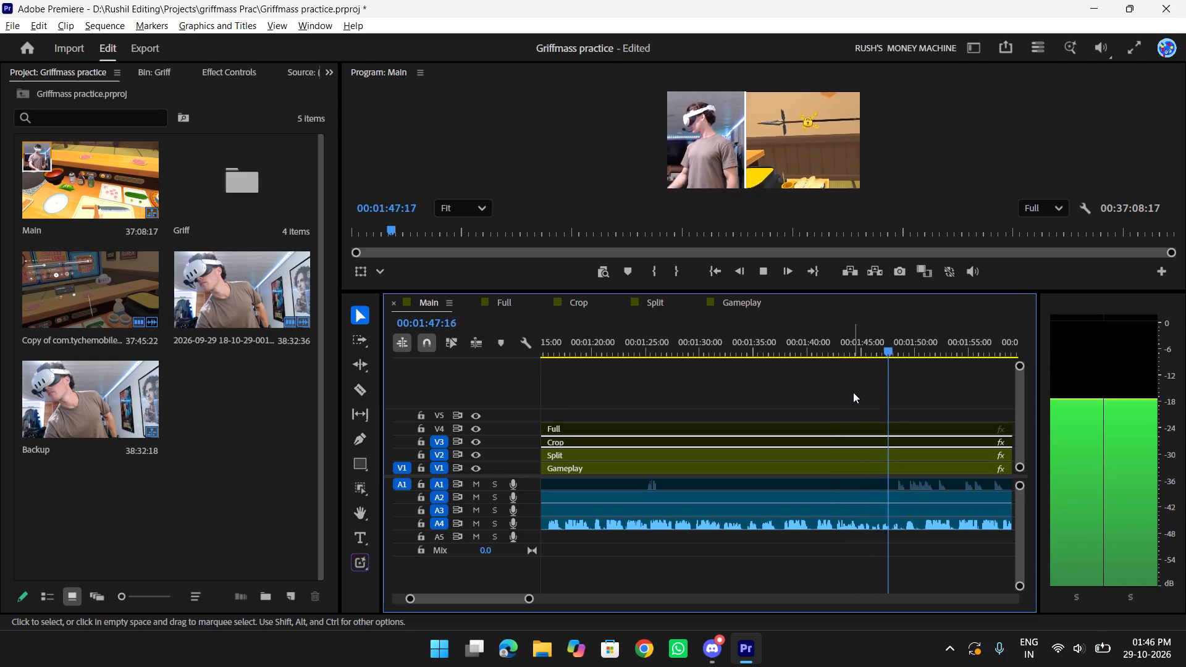
scroll(853, 392, "down", 3)
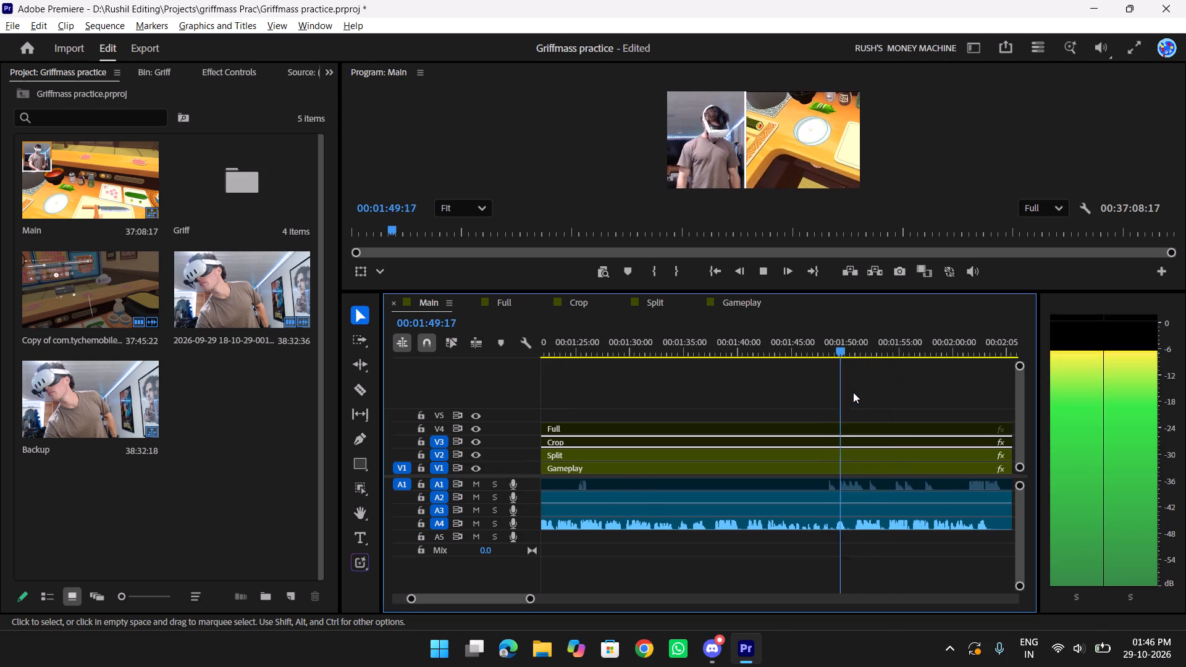
scroll(853, 392, "down", 3)
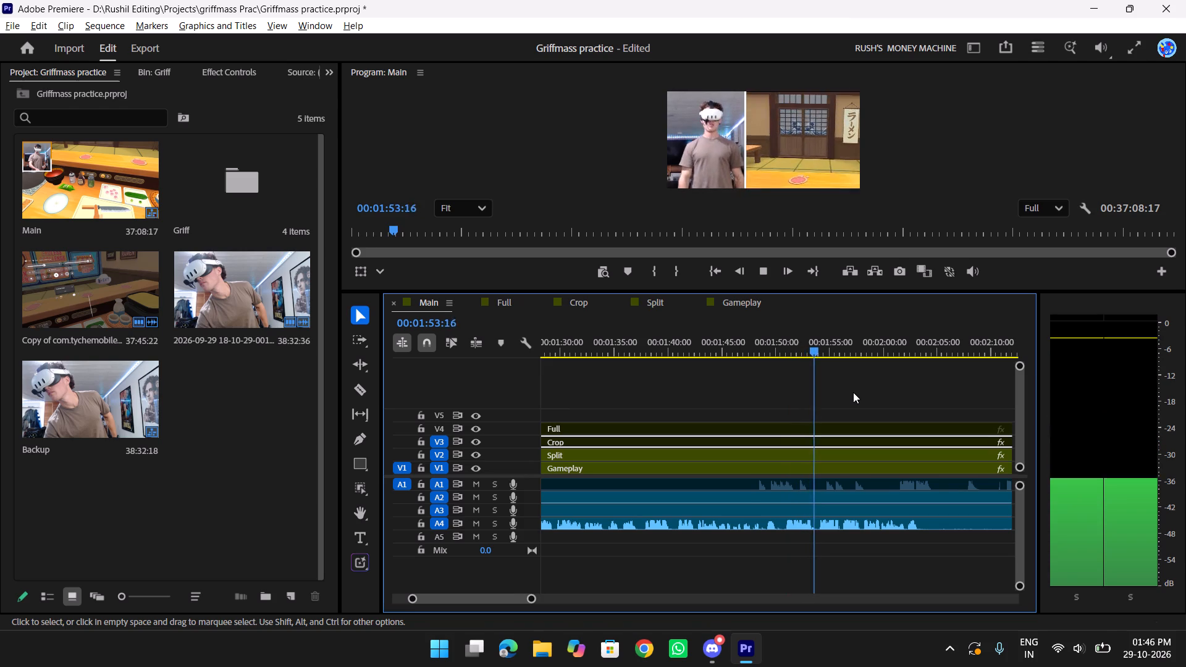
scroll(853, 392, "down", 4)
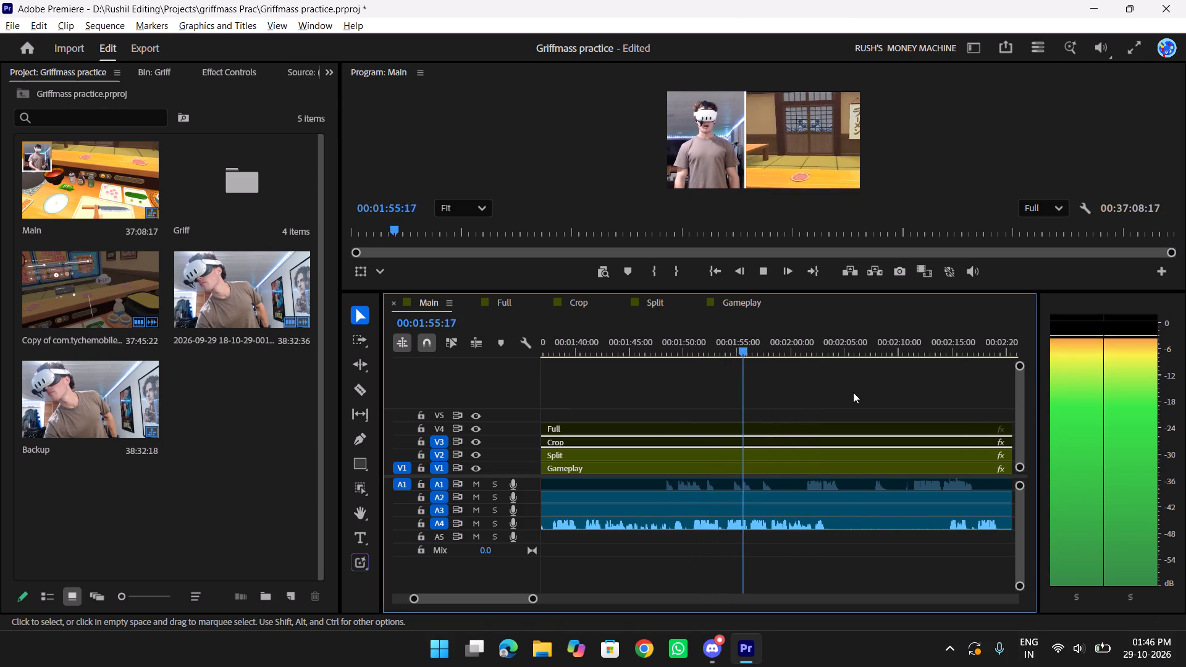
scroll(853, 392, "down", 2)
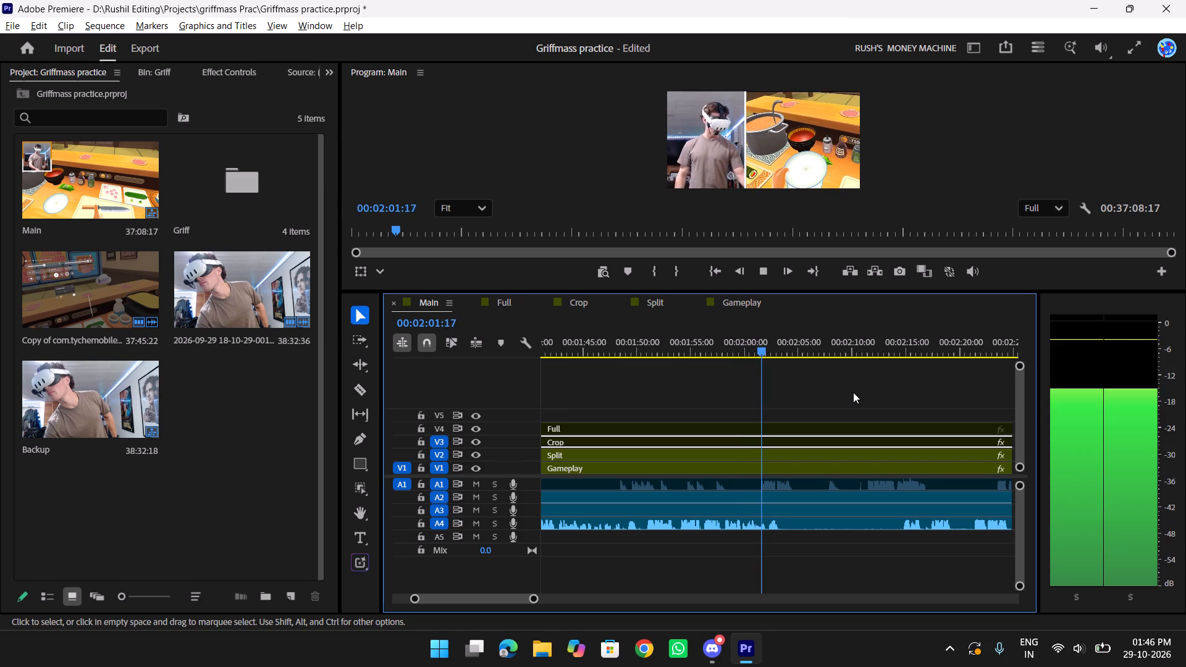
key("space")
key("Tab")
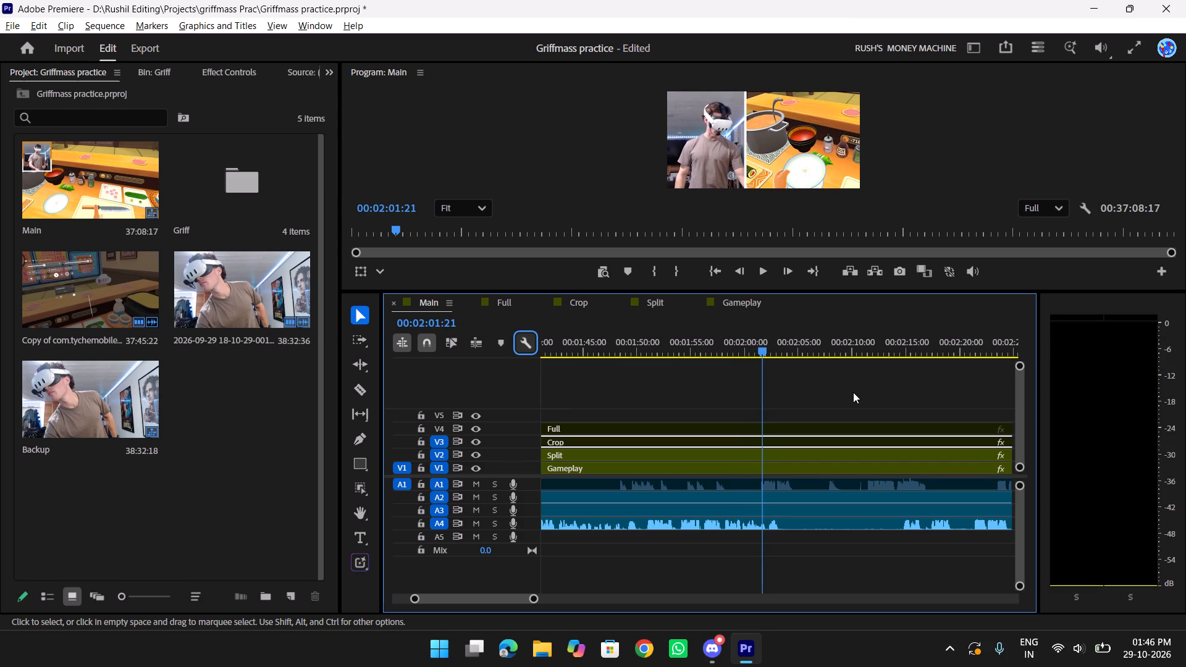
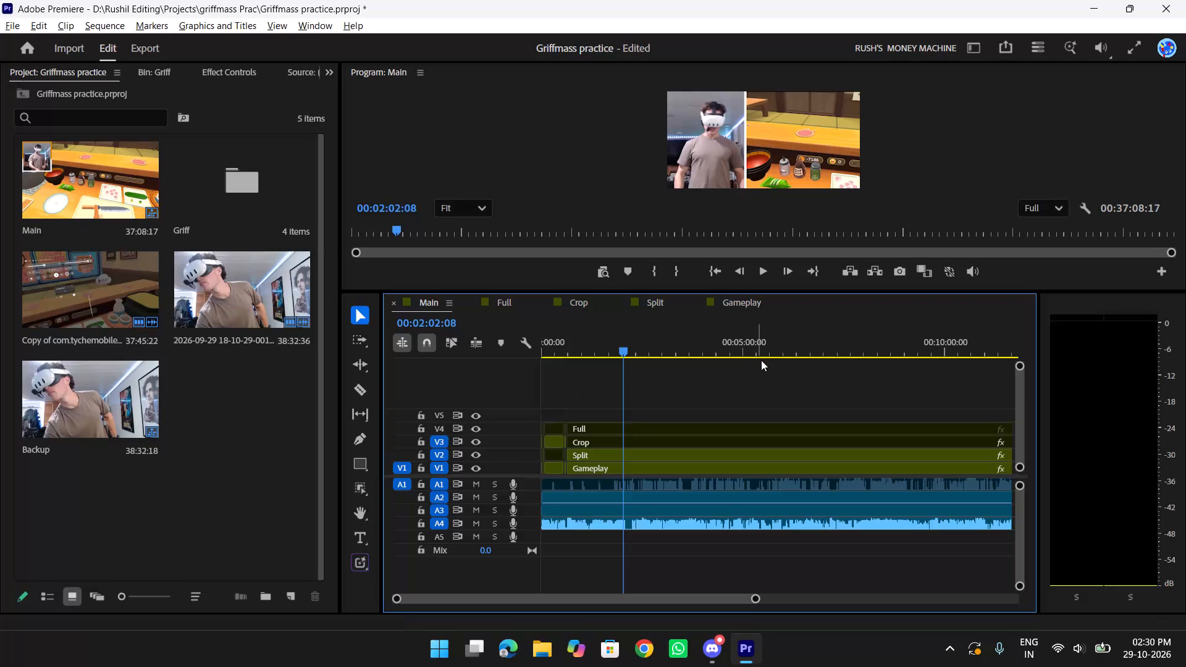
Return to the beginning of Main and scrub through its first short clips to about 00:00:02:25.
left_click_drag(632, 346, 271, 348)
left_click_drag(619, 343, 365, 348)
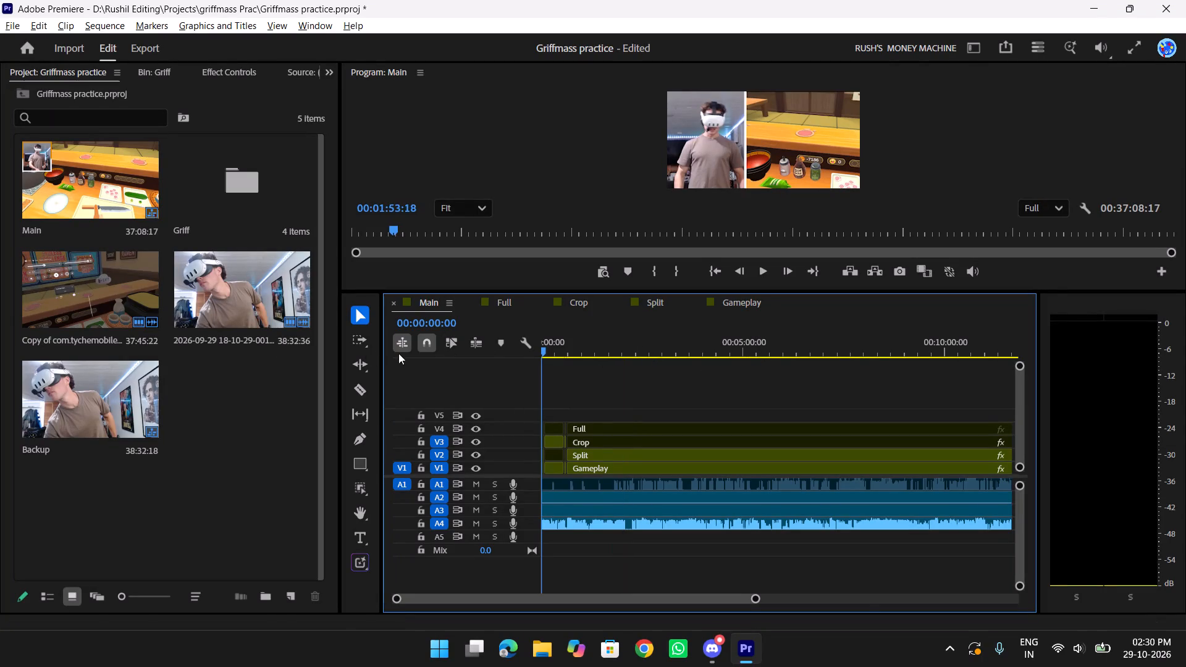
type("yyy")
type("yyytt")
key("t")
left_click(716, 272)
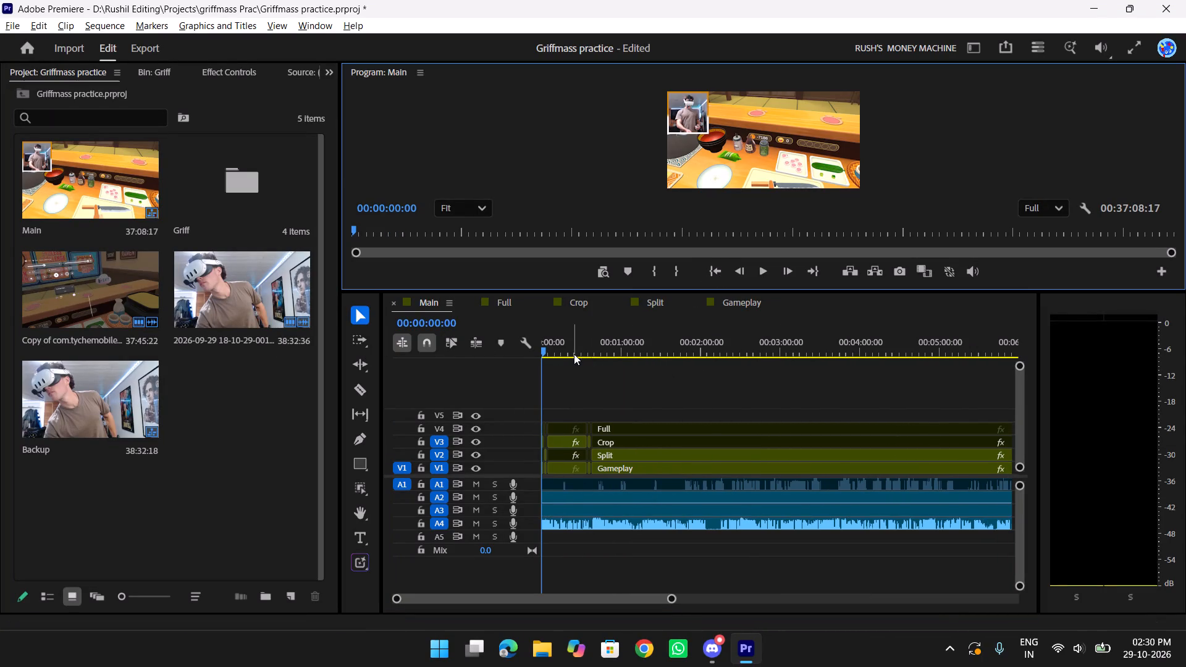
left_click_drag(574, 354, 503, 346)
type("ttt")
key("t")
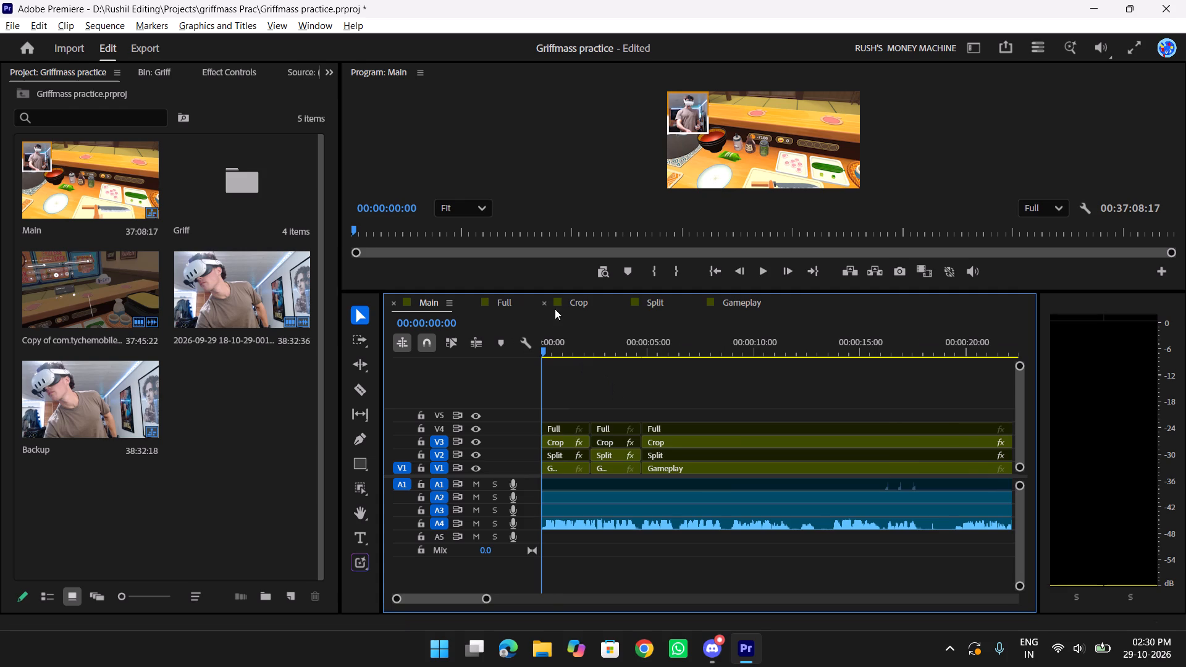
key("t")
left_click_drag(552, 341, 662, 348)
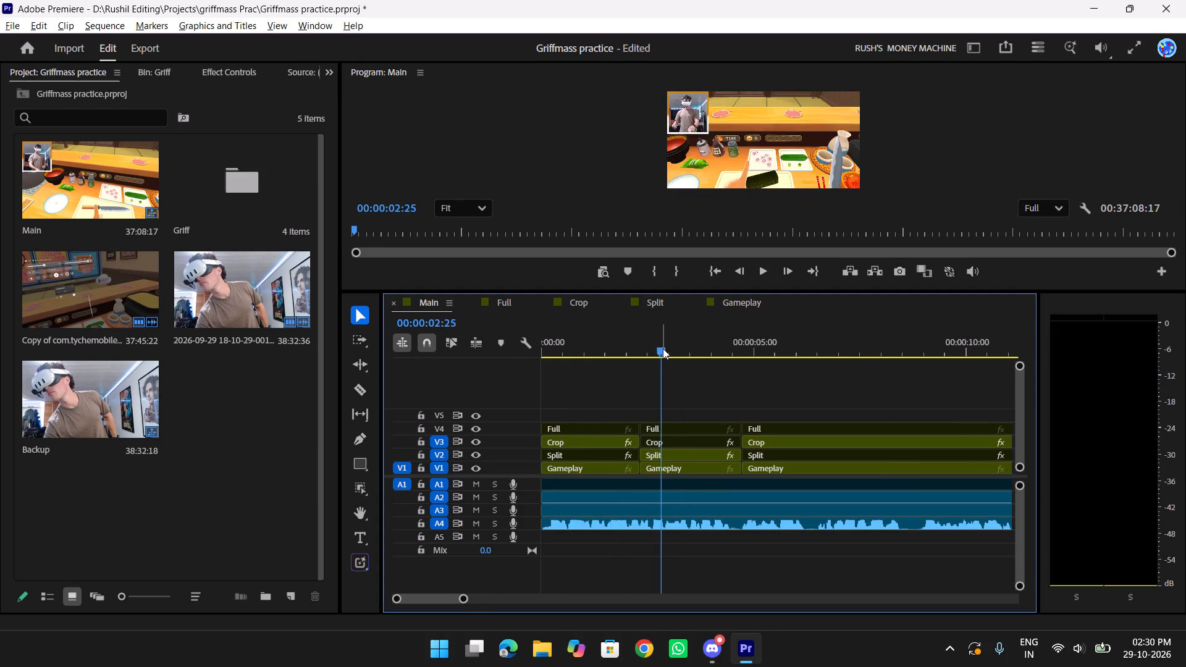
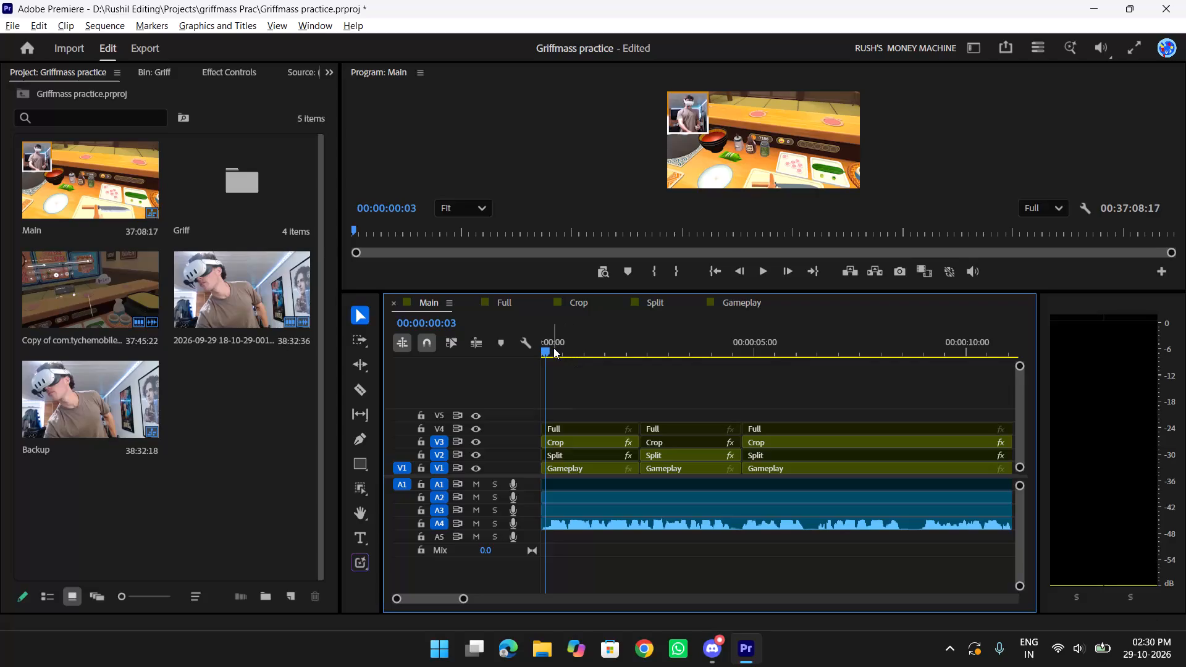
Play Main from its start to about 00:00:19, and move the playhead to the layout cut near 00:00:34:22.
left_click_drag(554, 348, 547, 348)
key("space")
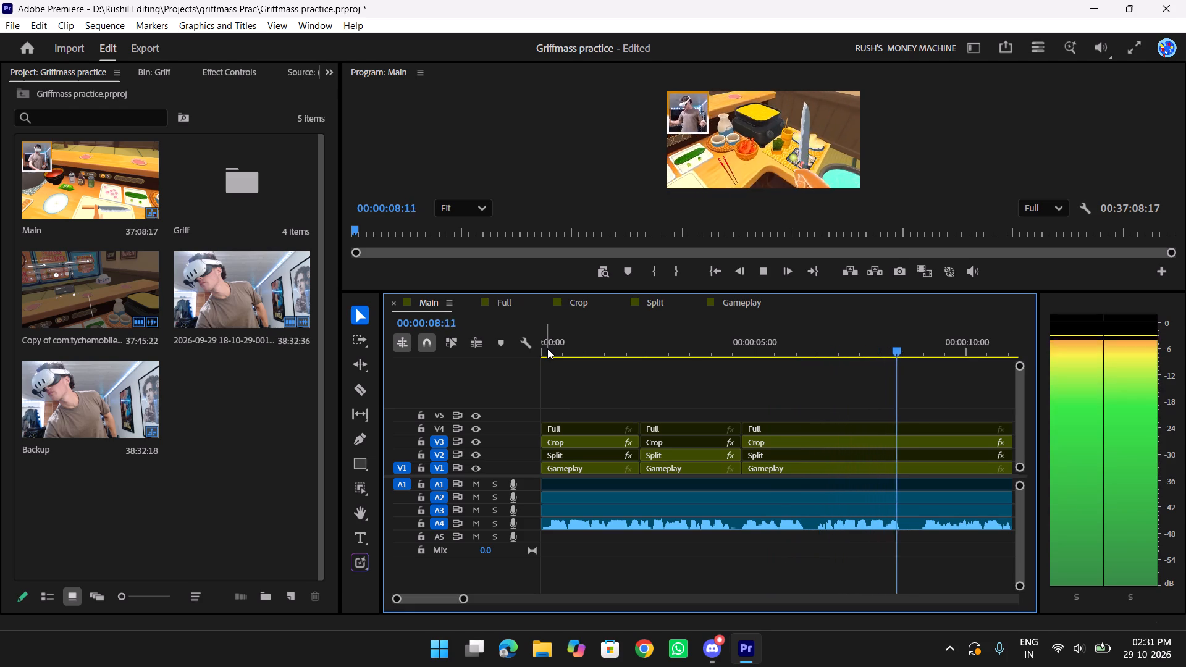
scroll(547, 348, "down", 6)
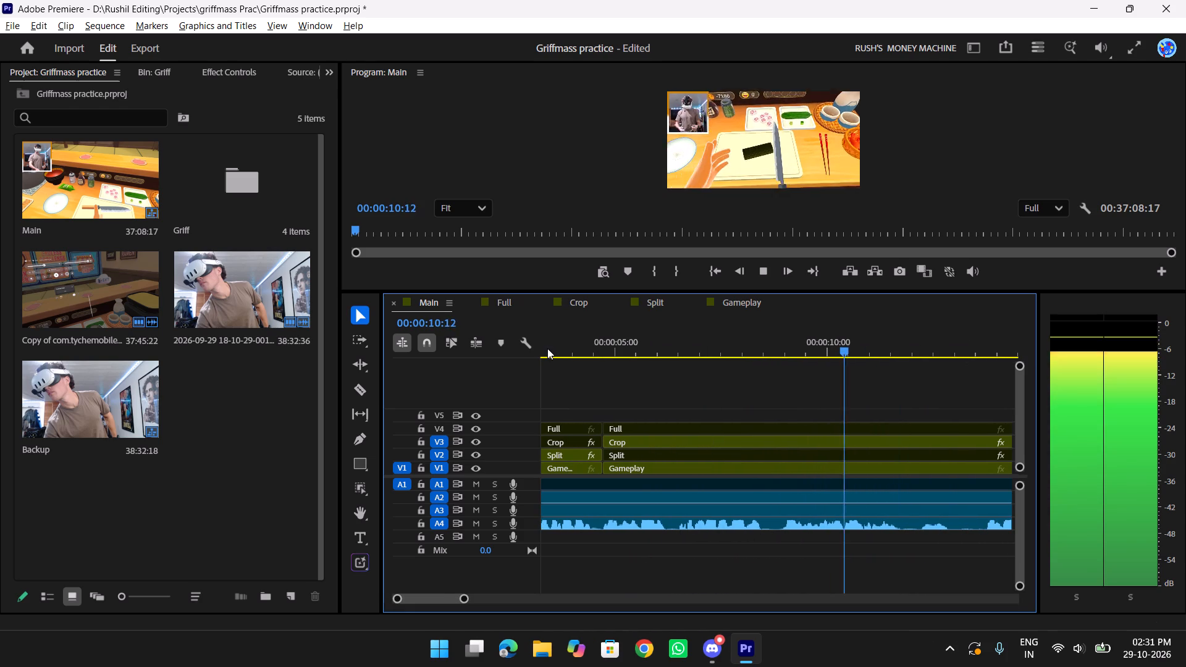
scroll(547, 348, "down", 4)
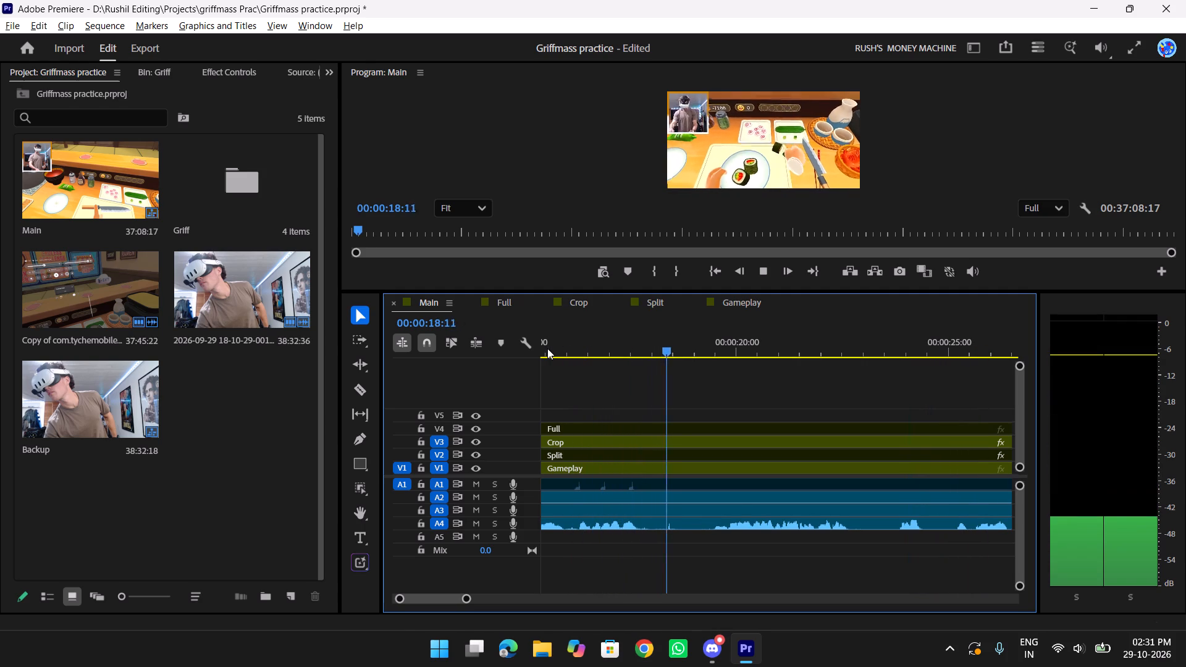
key("space")
type("yyy")
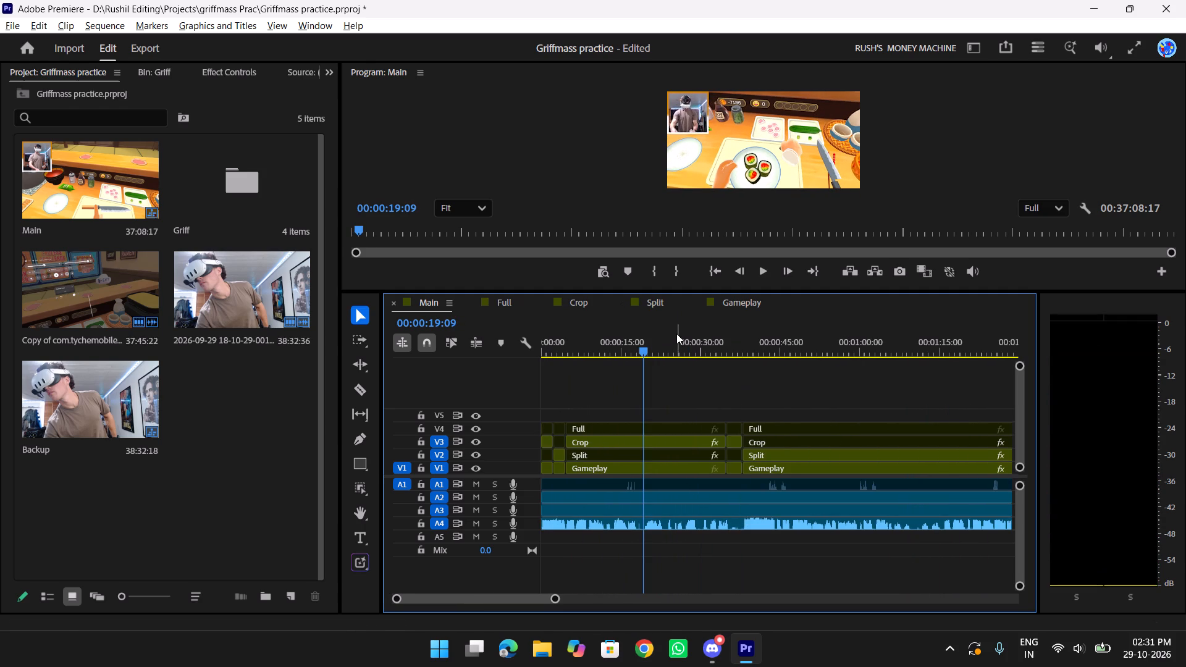
left_click_drag(684, 349, 728, 355)
Save the Griffmass practice project.
key("ctrl+s")
key("ctrl+s")
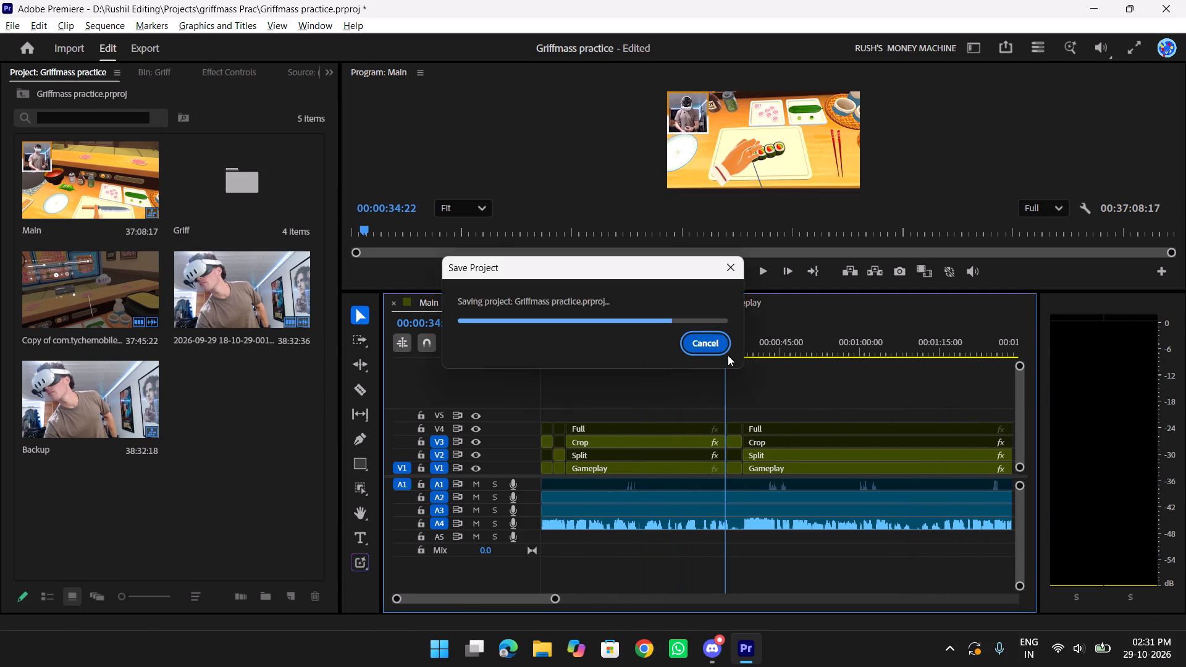
key("ctrl+s")
Switch from Premiere to the Discord meetup window.
key("alt+Tab")
key("alt+Tab")
key("alt+Tab")
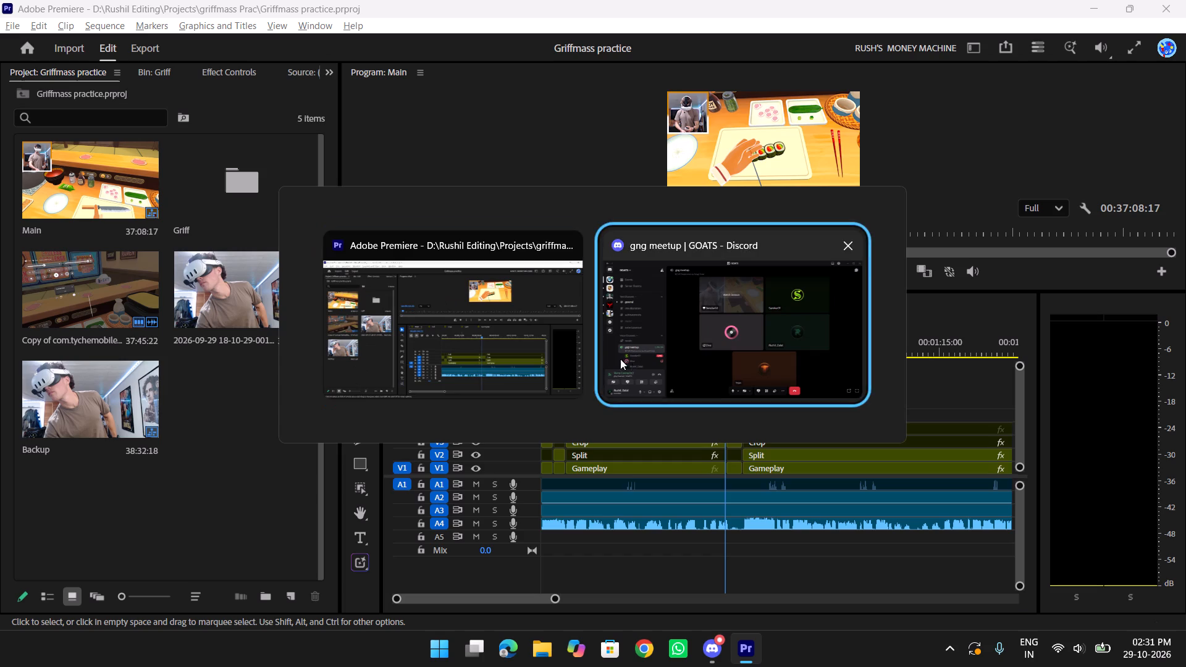